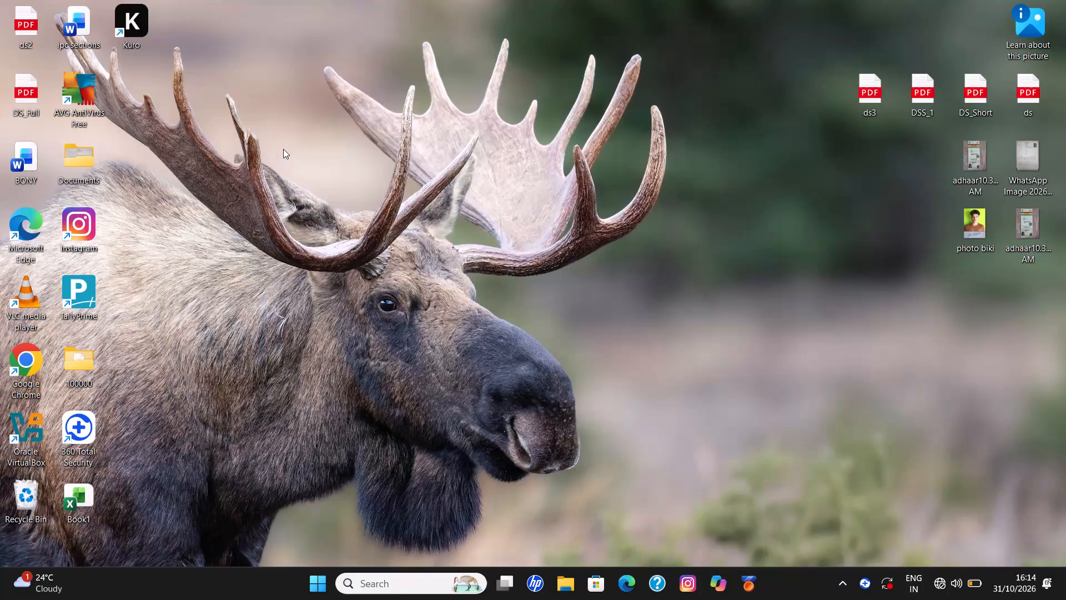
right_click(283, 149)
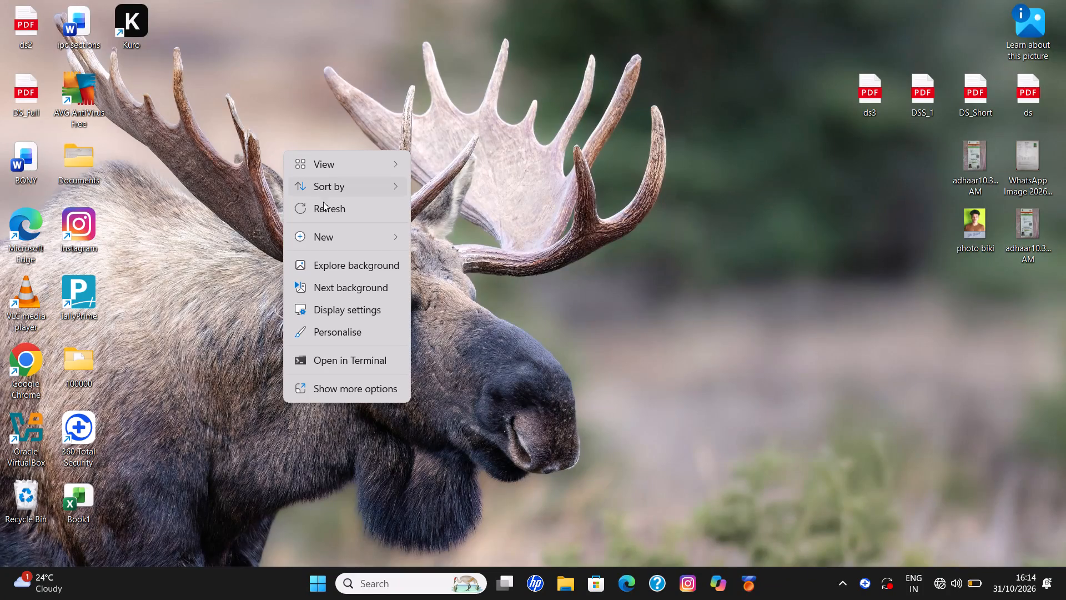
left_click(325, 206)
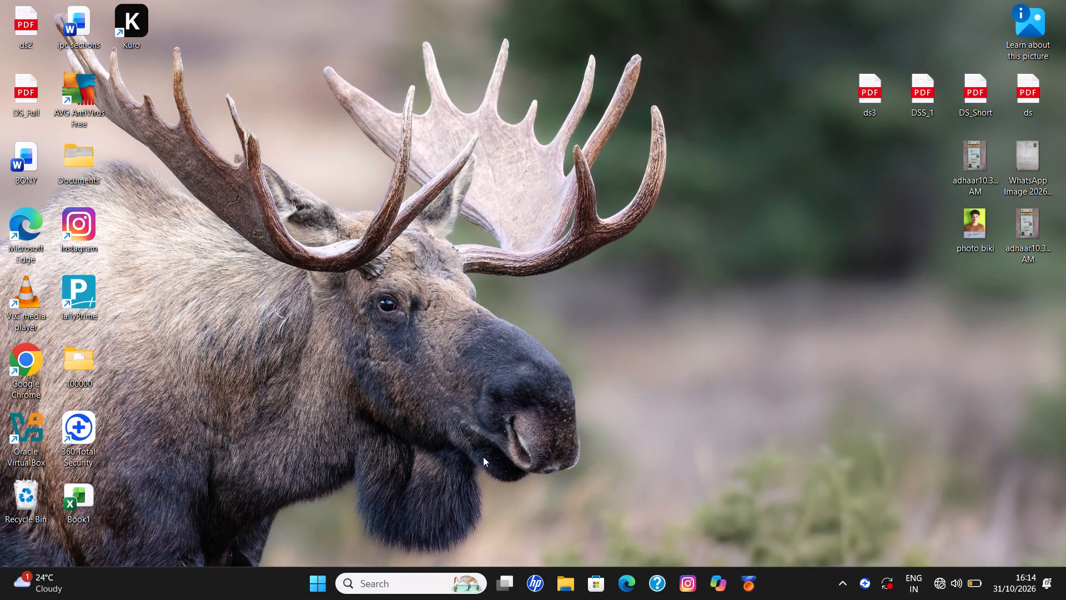
Open File Explorer and look through the files in the Downloads folder.
left_click(566, 586)
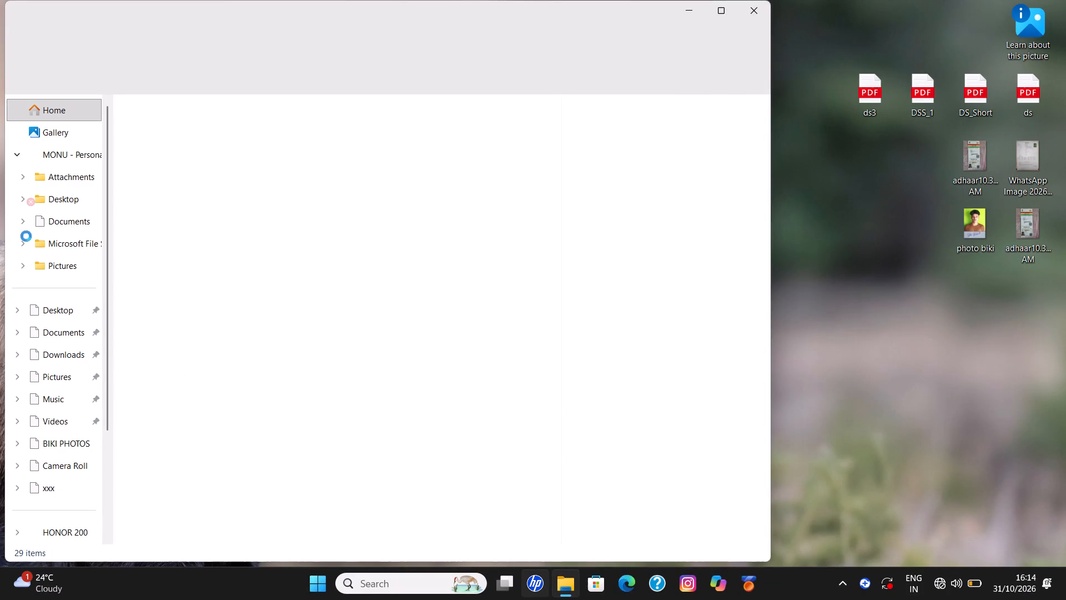
left_click(63, 352)
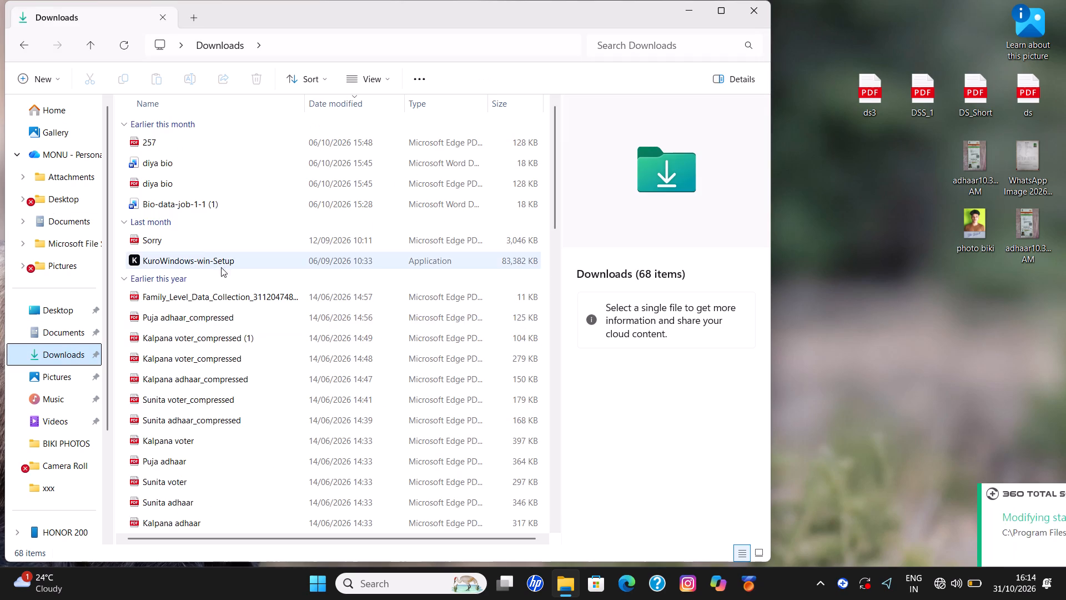
scroll(184, 311, "down", 1)
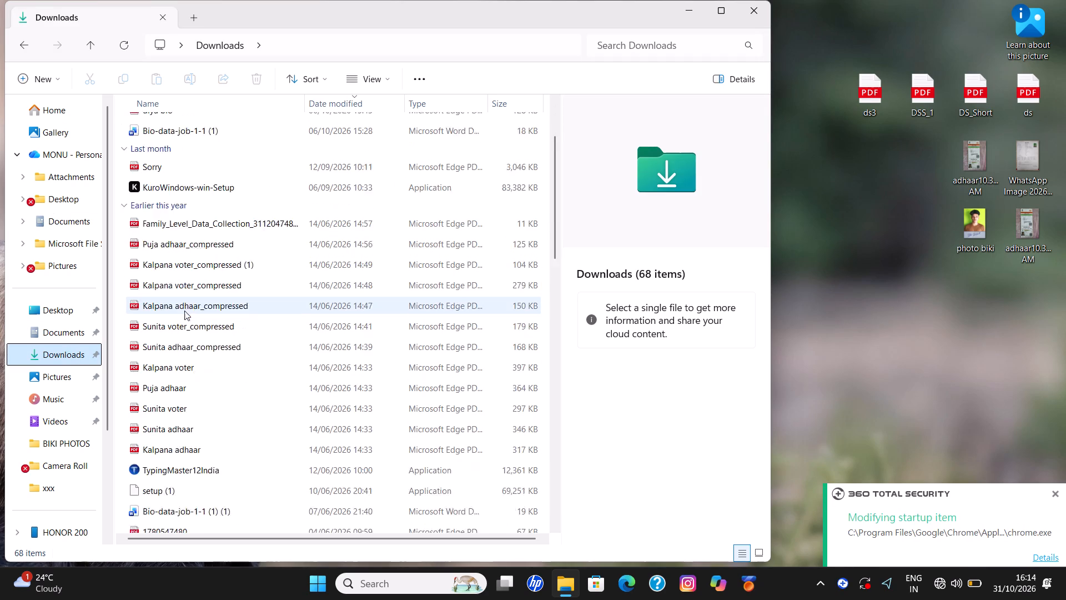
scroll(184, 311, "down", 5)
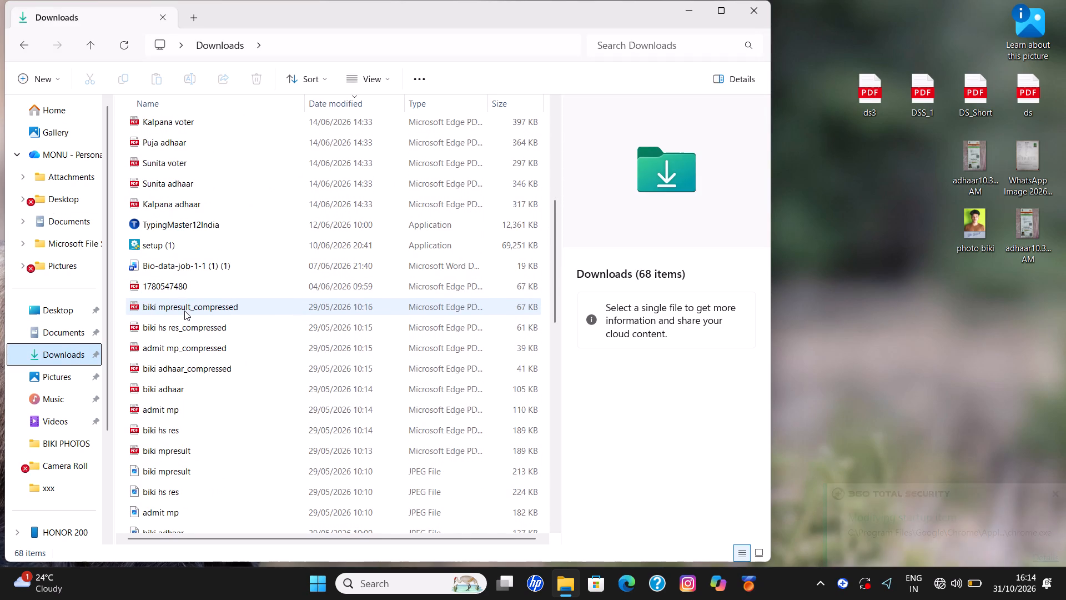
scroll(184, 311, "up", 2)
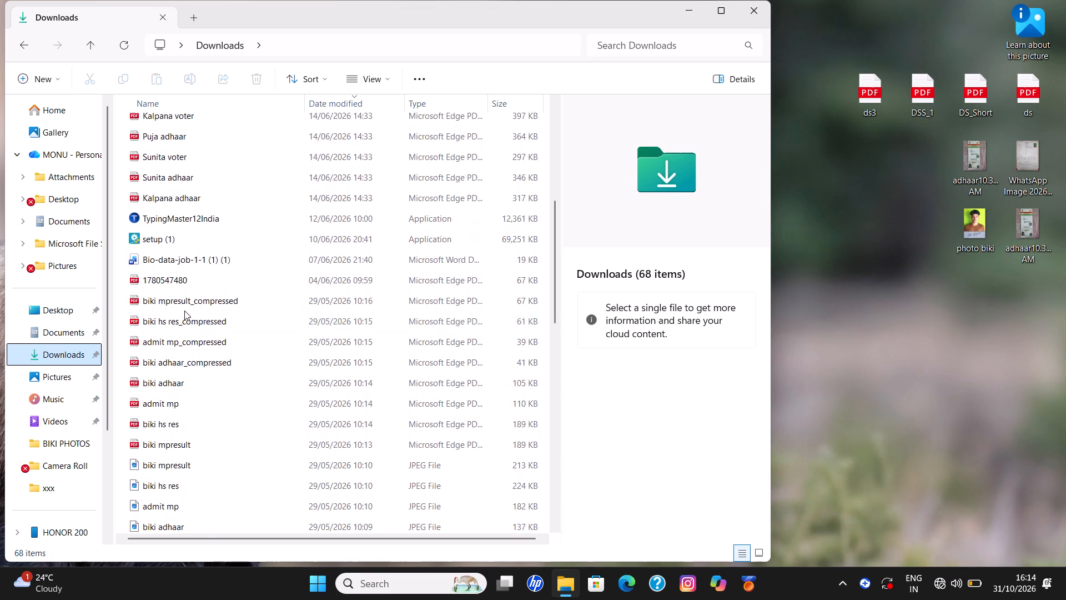
scroll(184, 311, "up", 6)
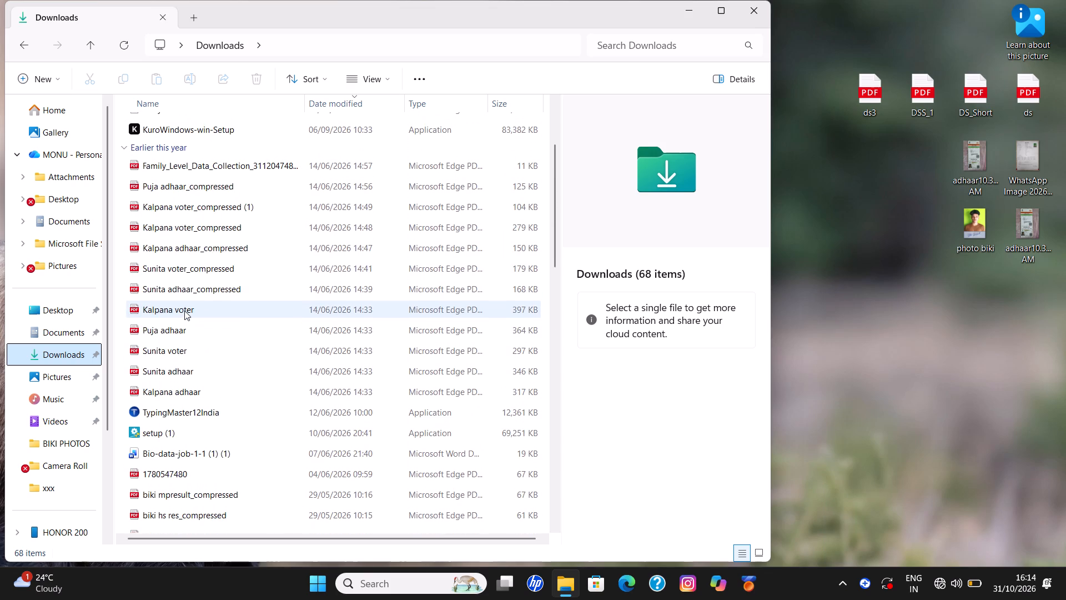
scroll(184, 311, "up", 4)
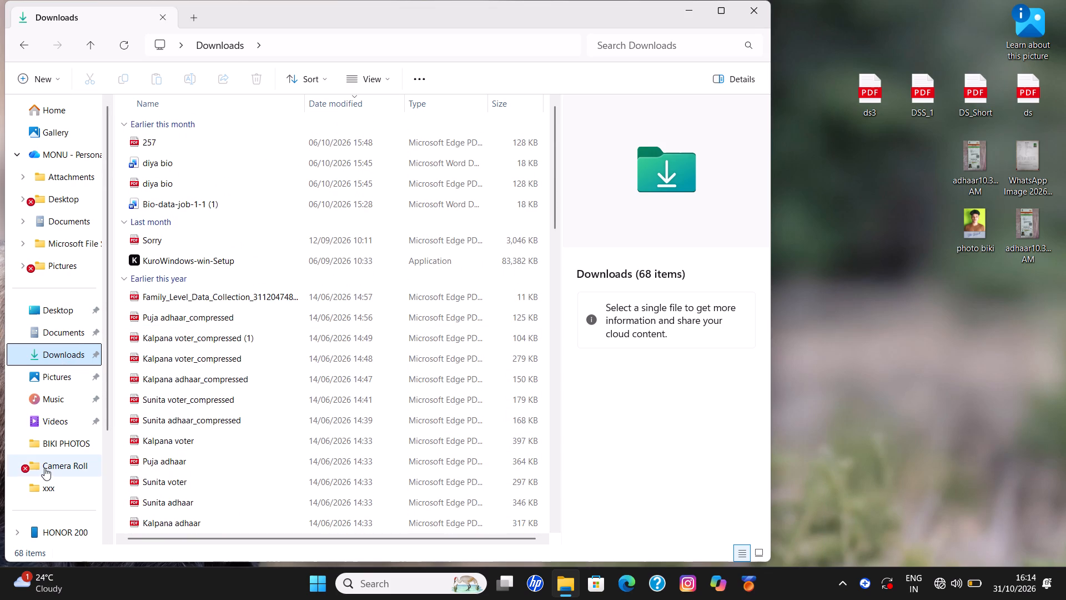
Search the Documents folder for "biki", then clear the search.
left_click(59, 324)
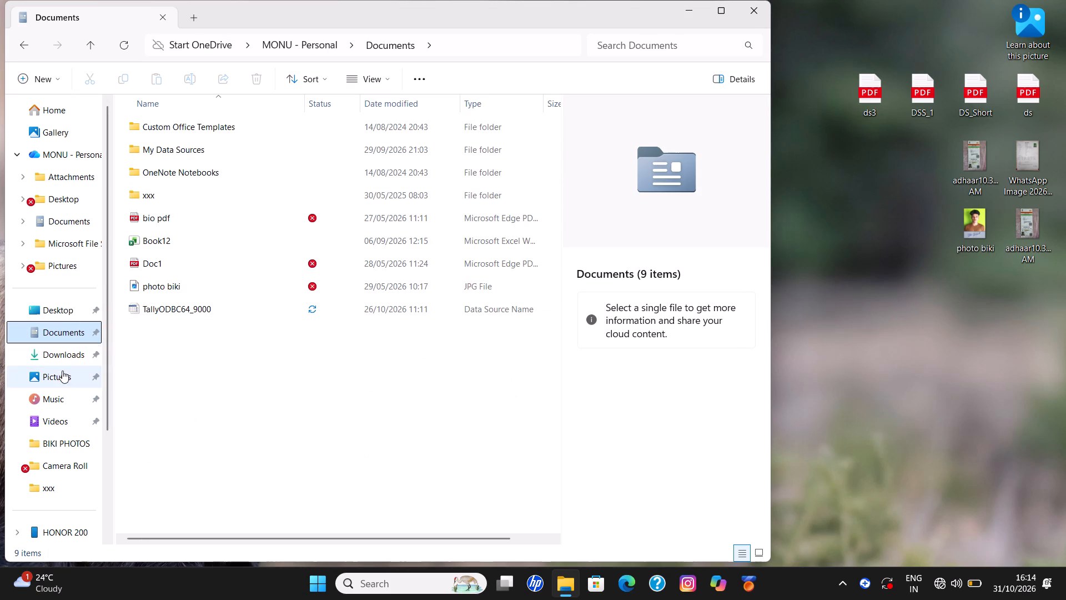
scroll(58, 407, "down", 3)
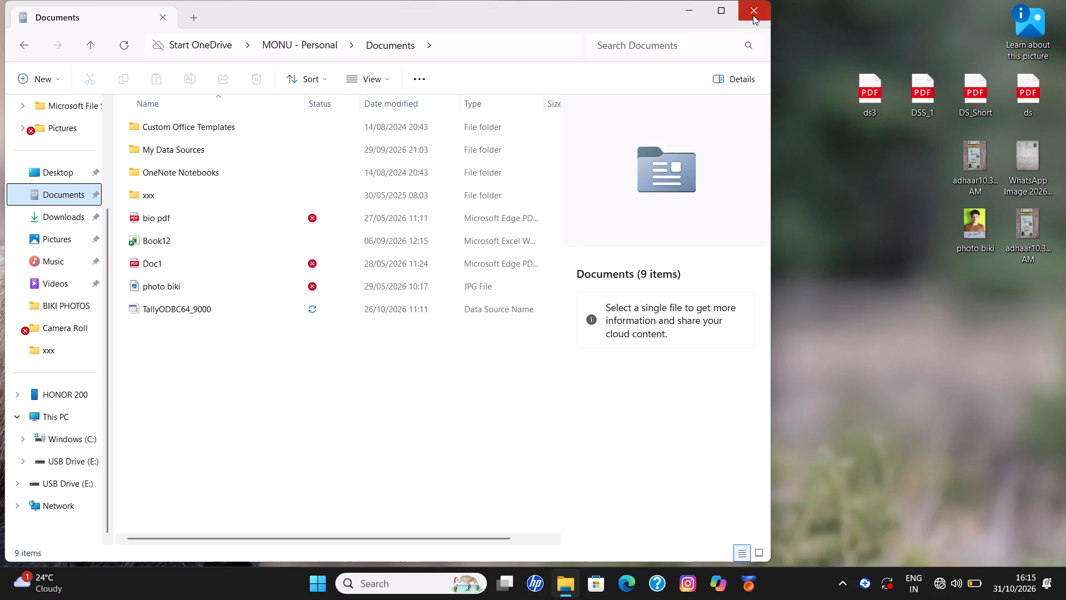
left_click(732, 44)
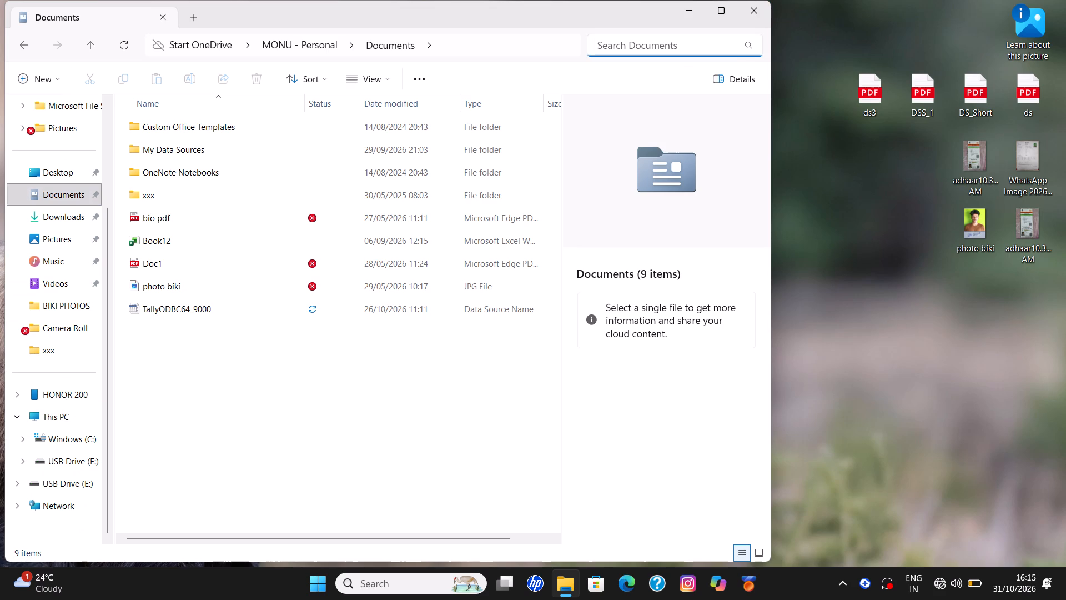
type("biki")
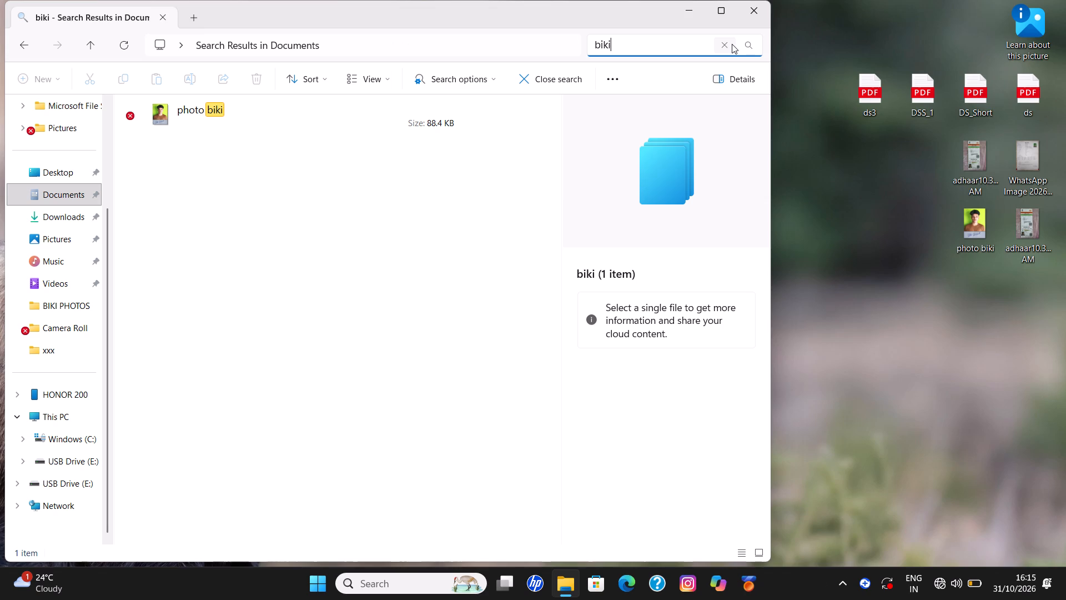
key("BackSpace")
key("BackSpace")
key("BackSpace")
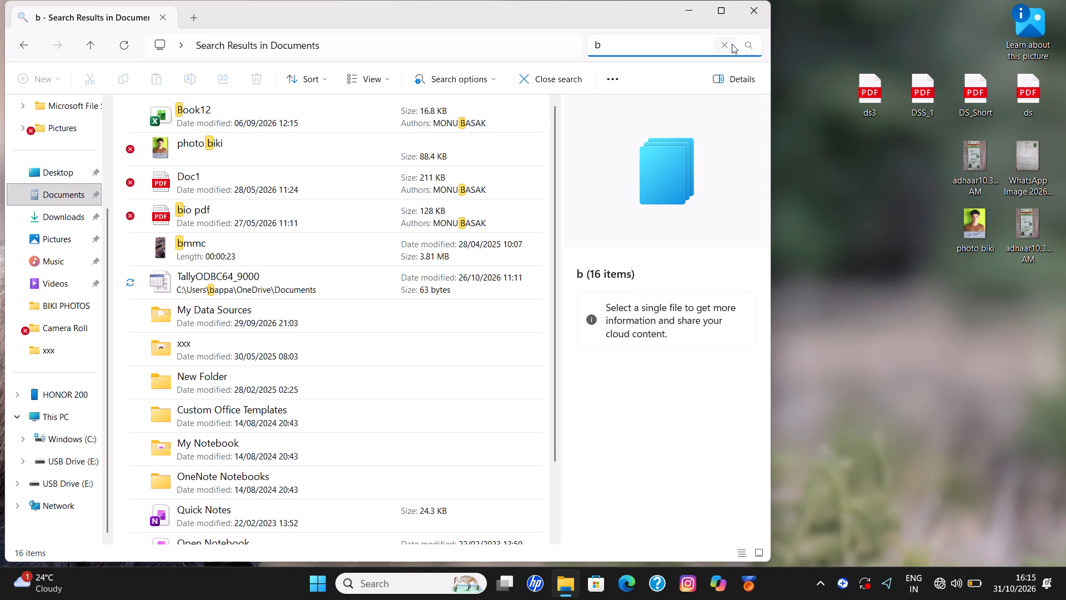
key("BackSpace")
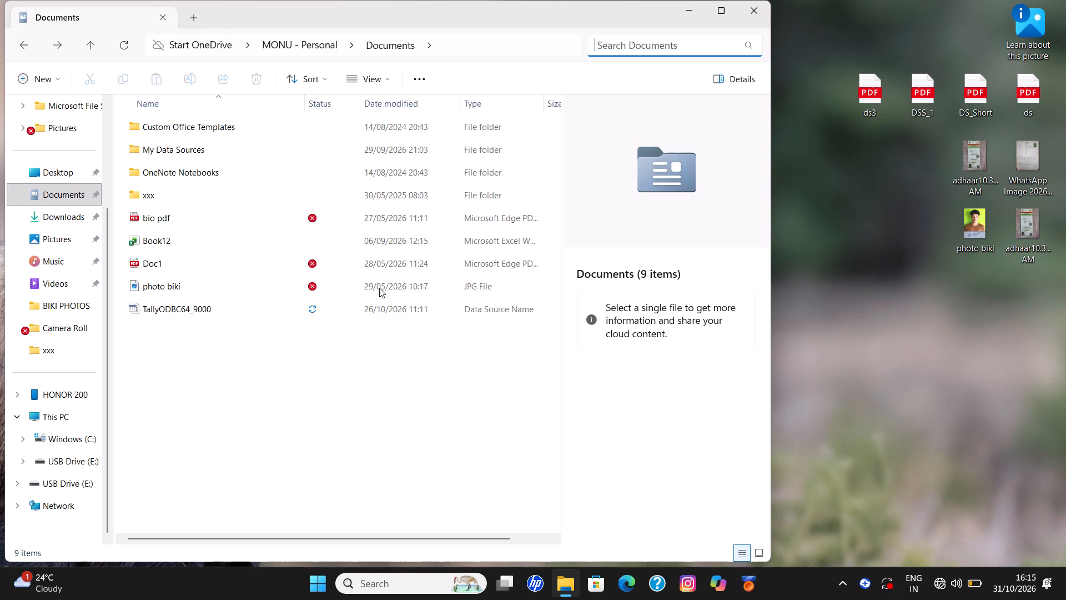
Check the contents of the Desktop and Documents folders.
left_click(68, 181)
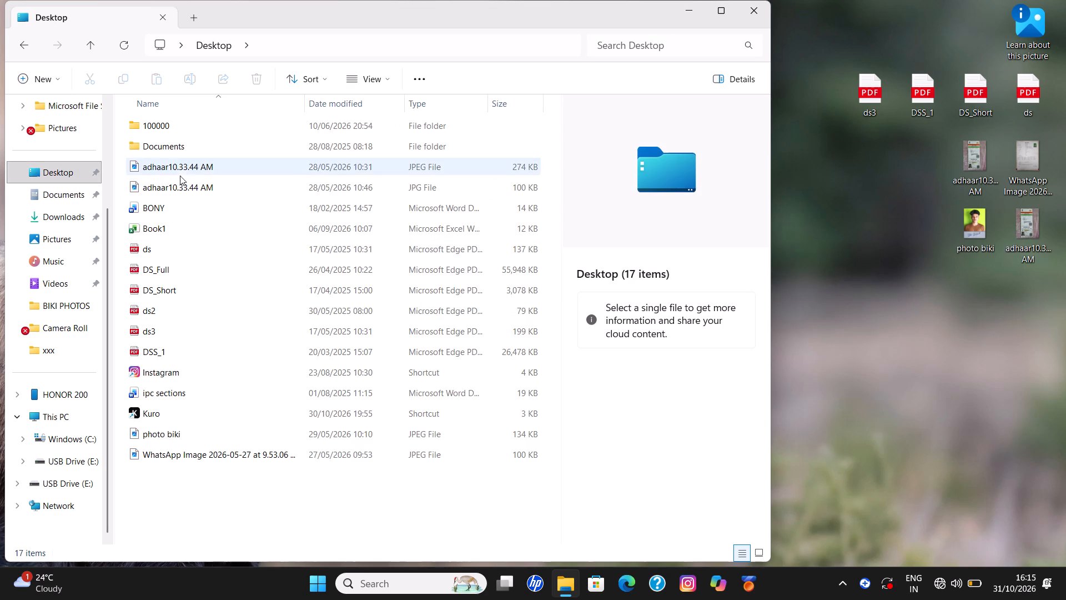
scroll(212, 303, "down", 1)
left_click(68, 190)
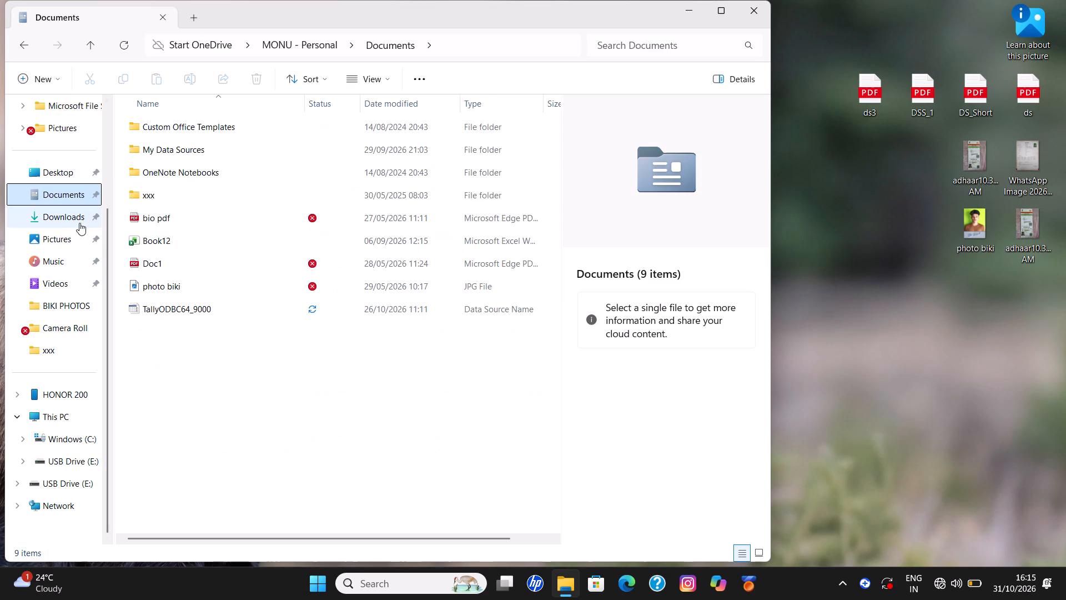
Open the Word document Bio-data-job-1-1 (1) from the Downloads folder.
left_click(79, 225)
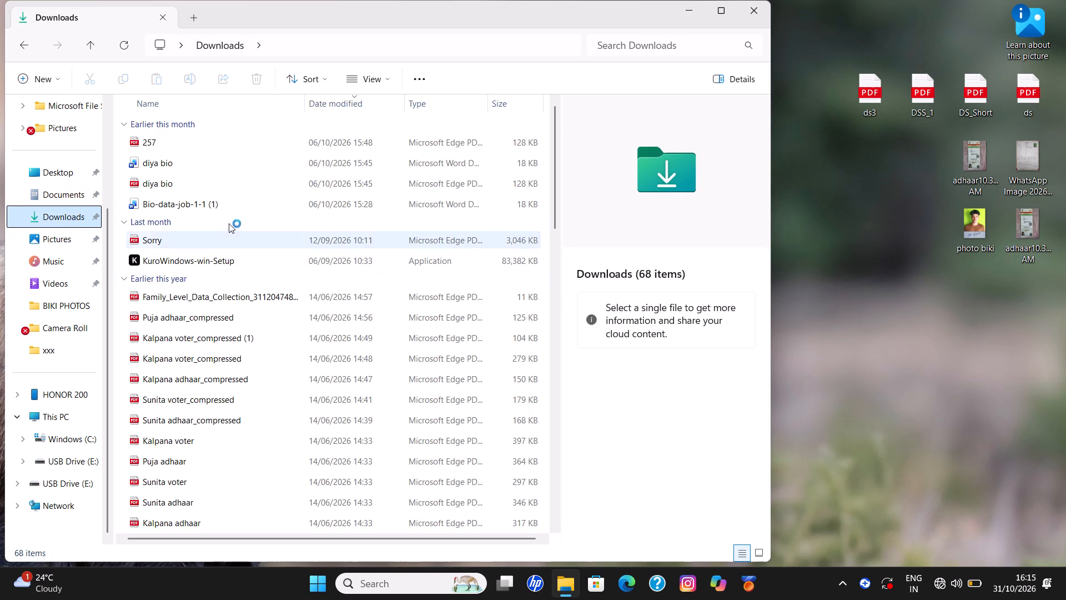
double_click(230, 208)
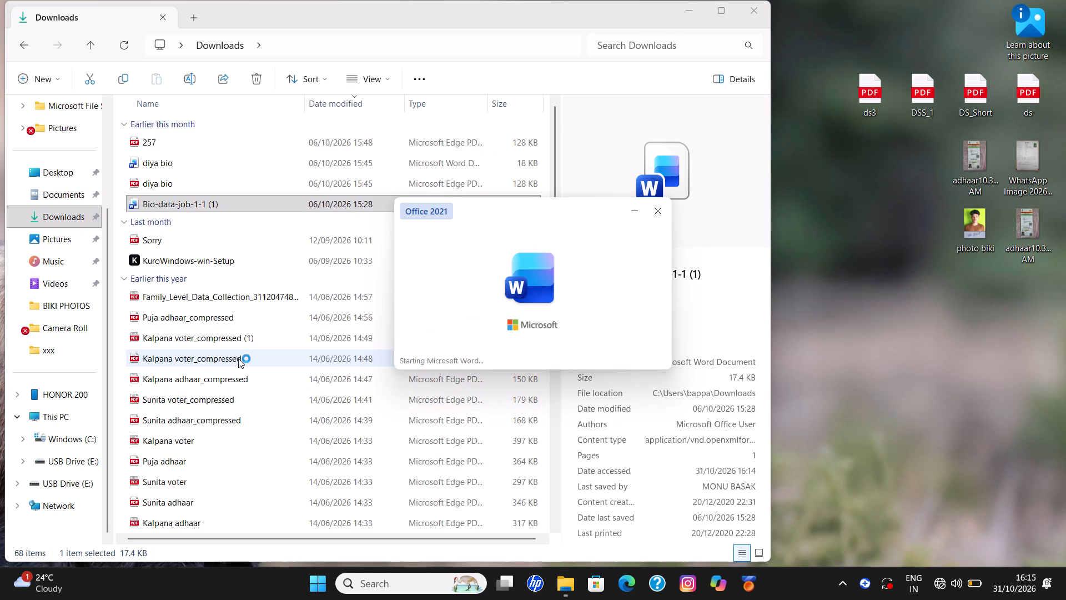
scroll(238, 358, "down", 5)
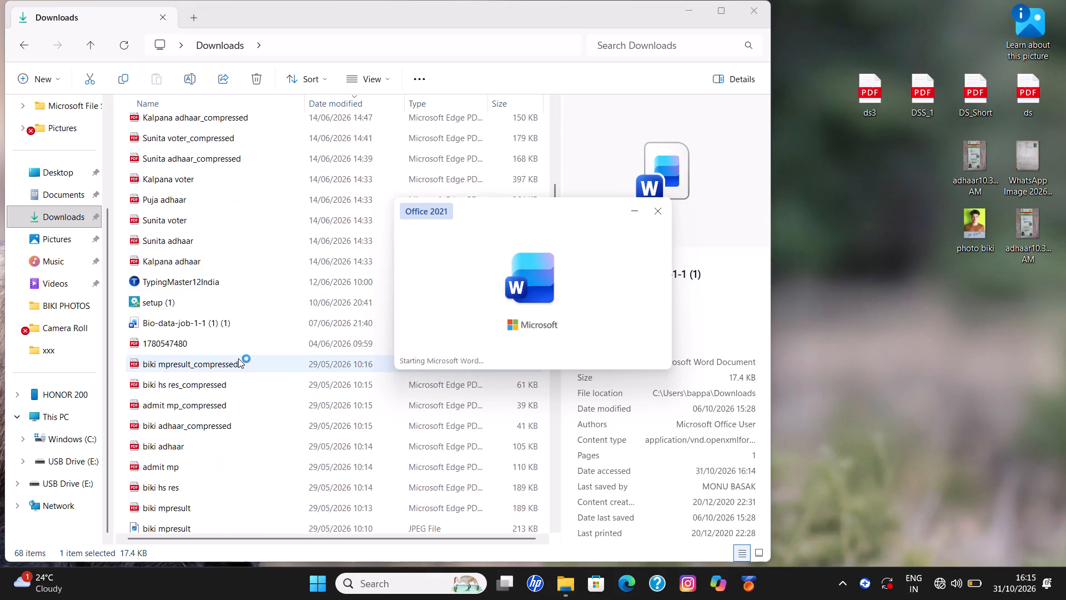
scroll(238, 358, "down", 1)
scroll(432, 305, "down", 2)
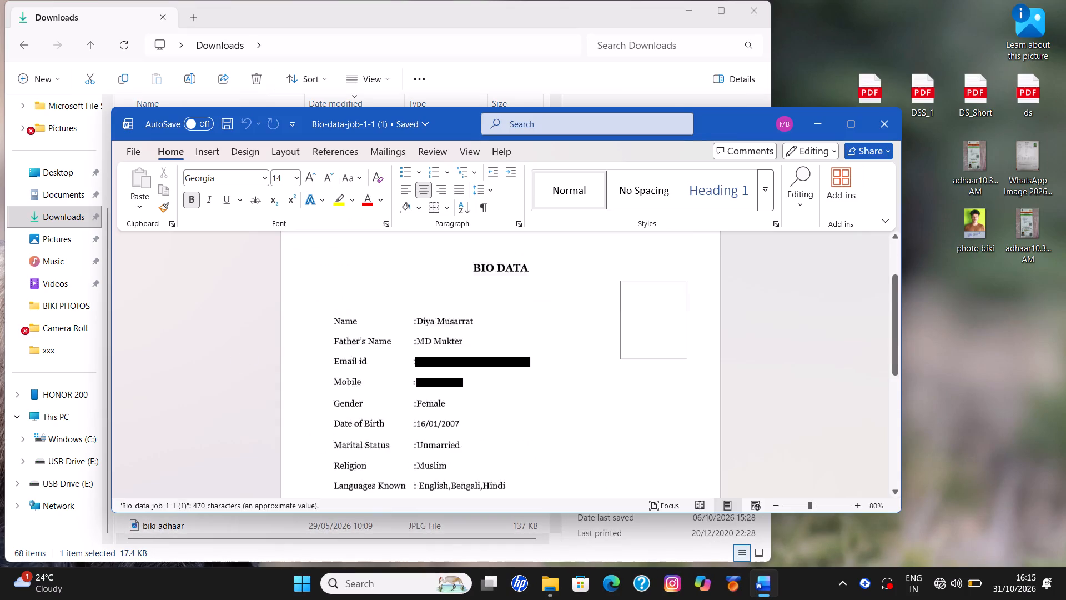
Review the bio data document from the personal details to the signature line, with its window maximized.
scroll(432, 305, "down", 4)
scroll(432, 305, "up", 1)
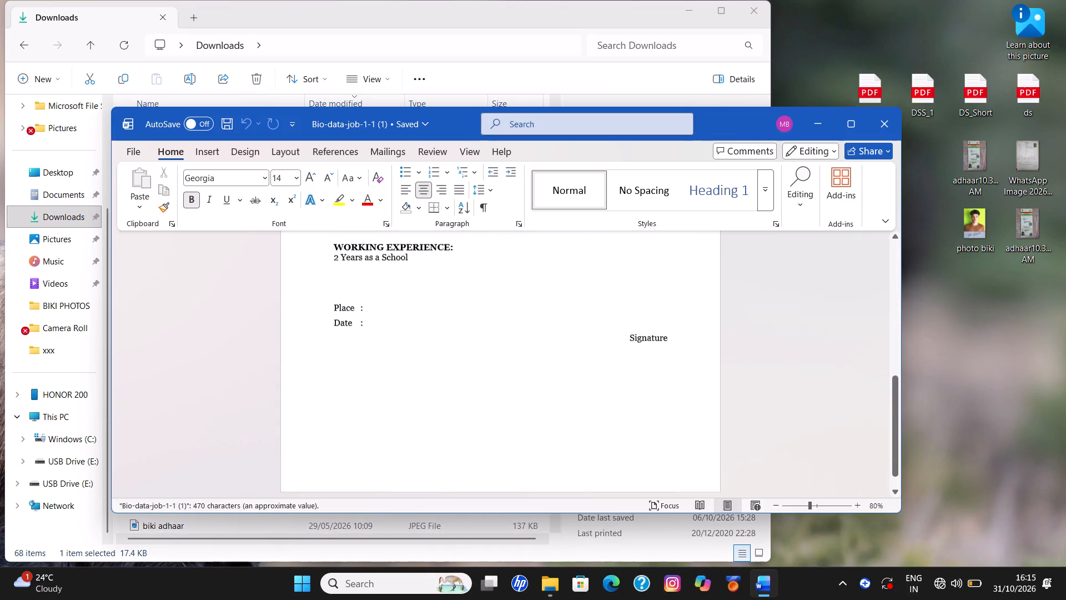
scroll(432, 305, "up", 5)
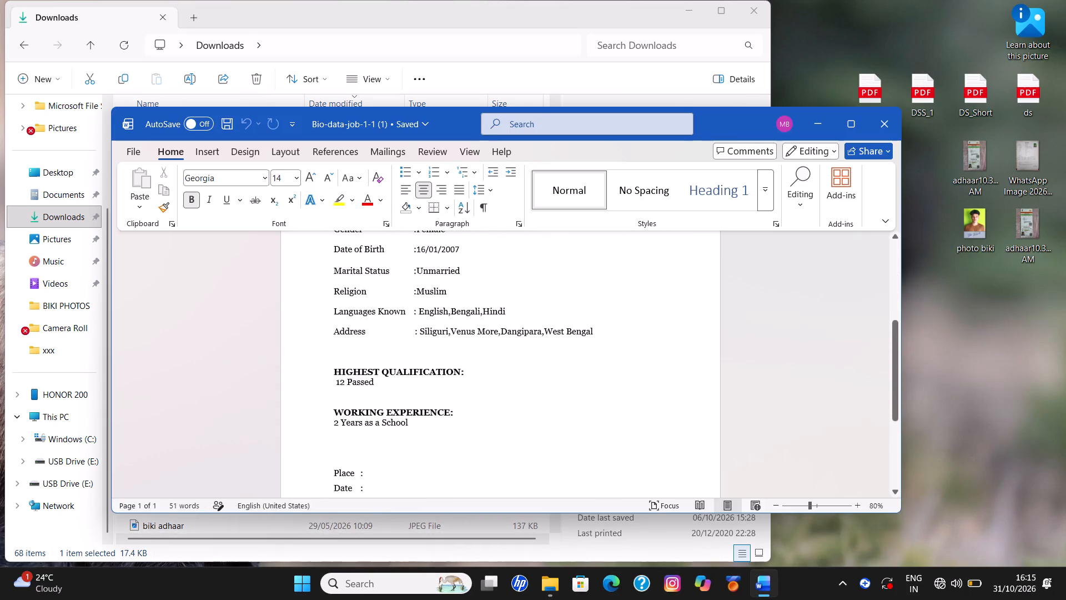
scroll(432, 305, "up", 7)
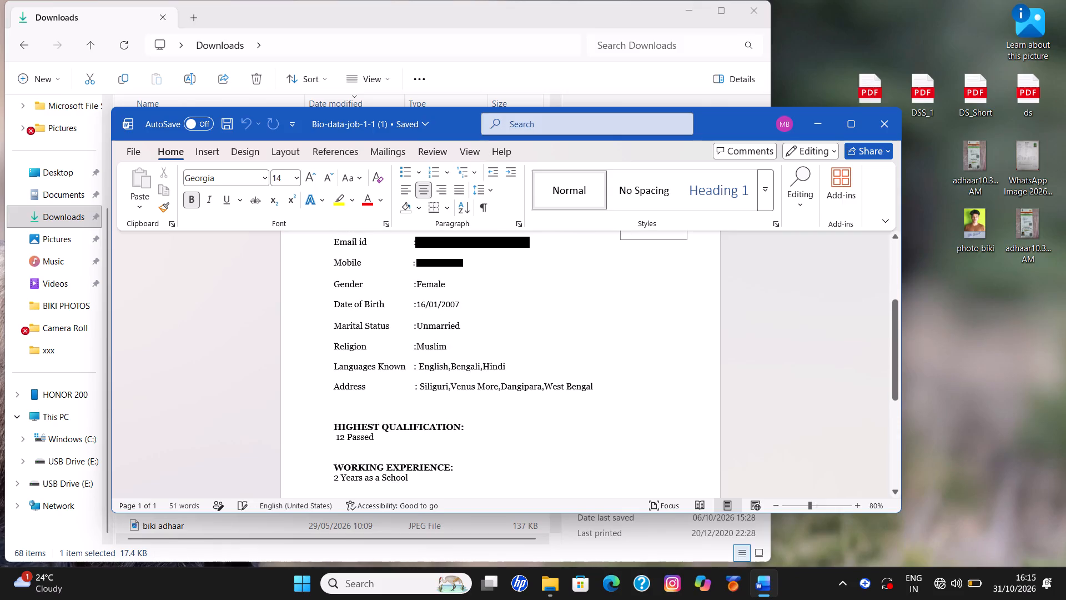
scroll(432, 305, "up", 2)
scroll(432, 305, "down", 6)
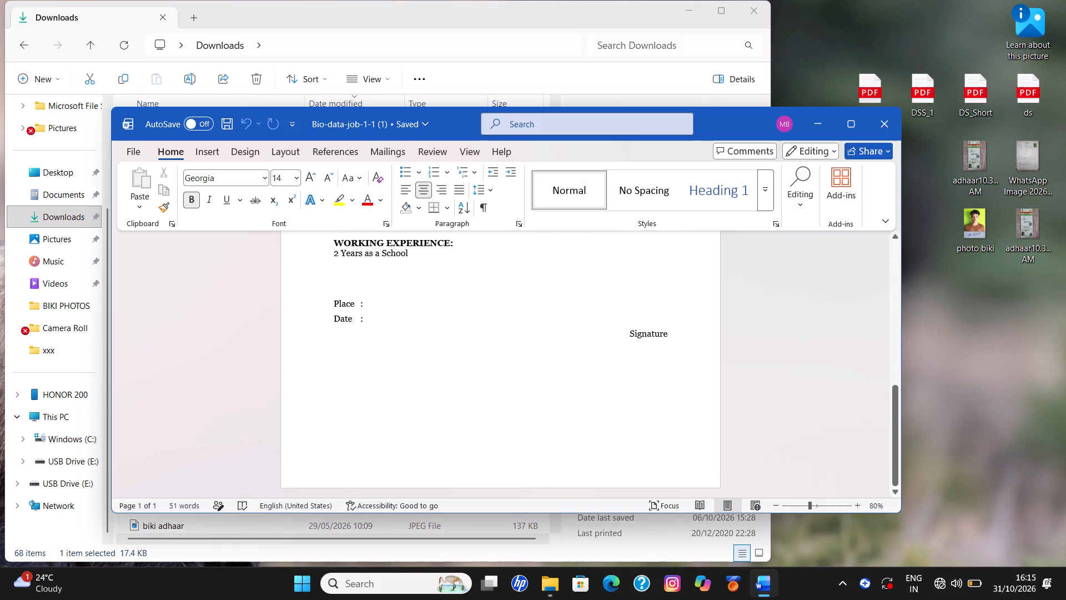
left_click(860, 120)
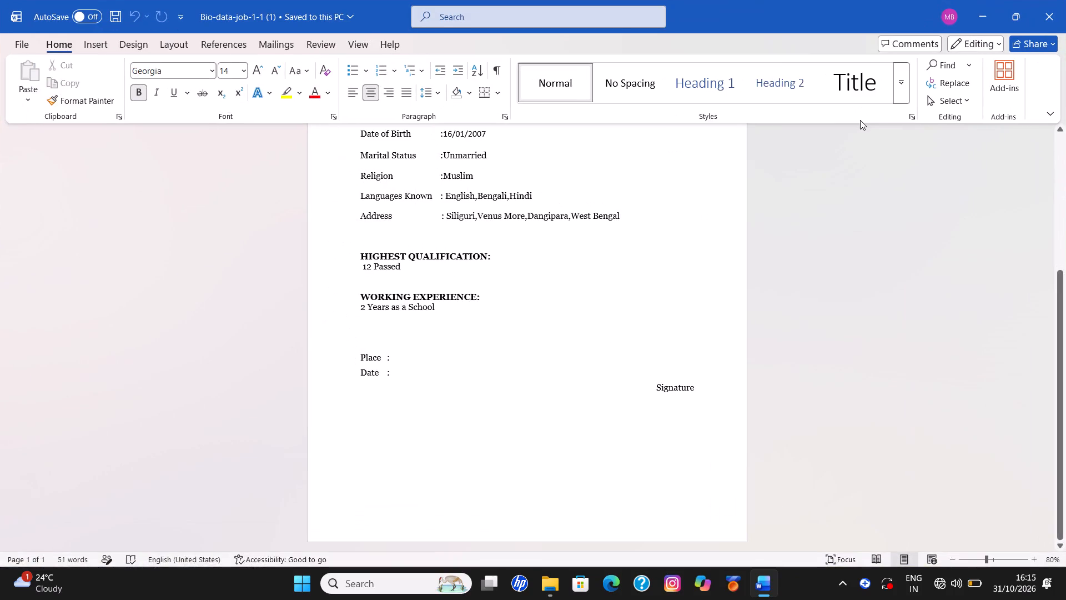
scroll(557, 197, "up", 4)
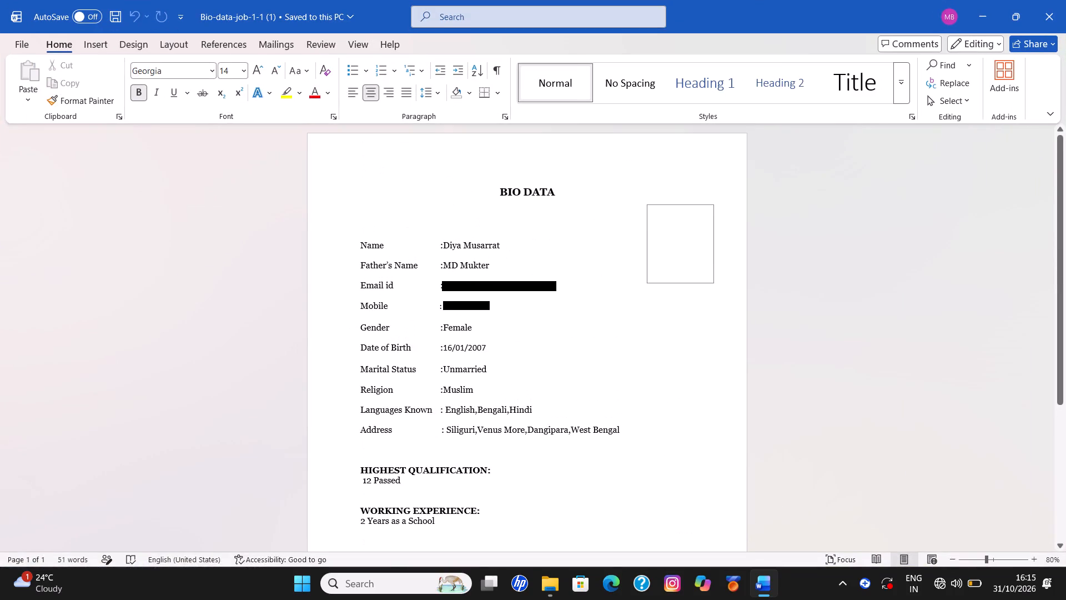
Replace the existing name in the bio data's Name field with the new applicant's full name.
left_click(443, 245)
left_click_drag(443, 245, 496, 247)
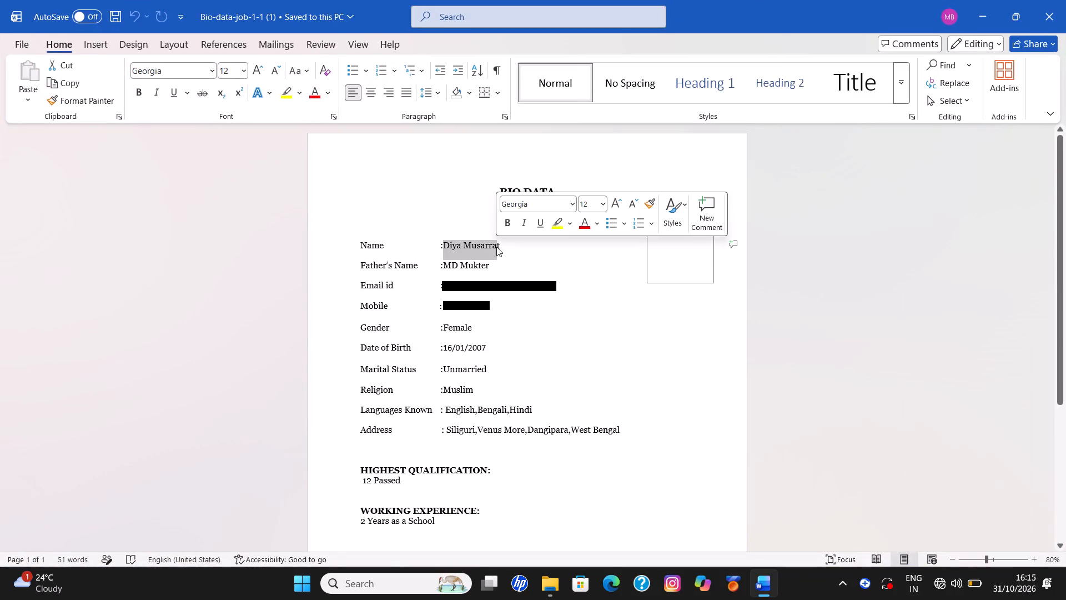
left_click_drag(496, 247, 502, 245)
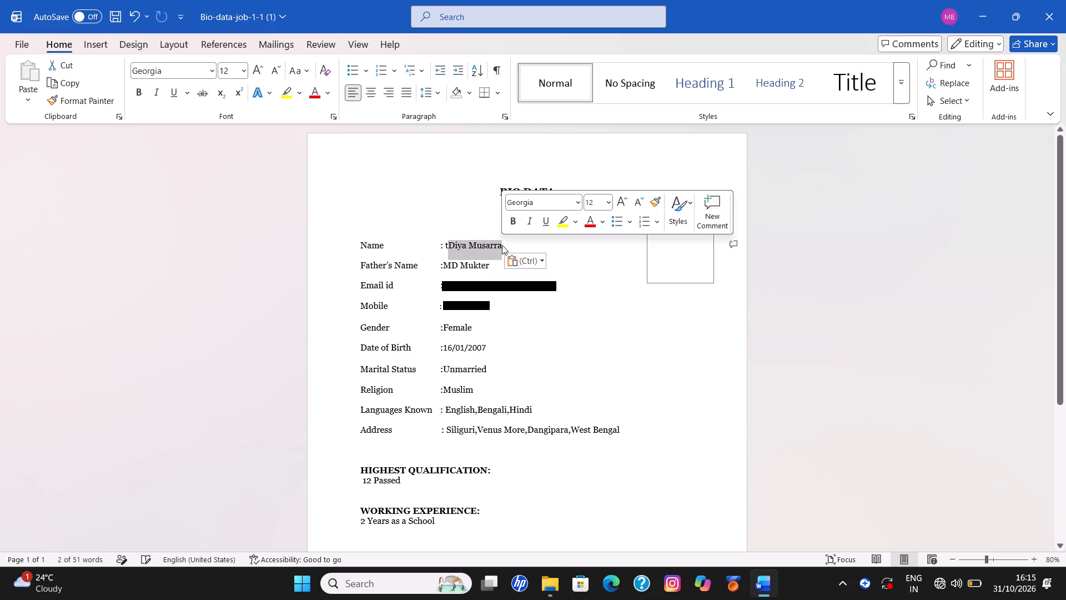
left_click_drag(444, 239, 484, 238)
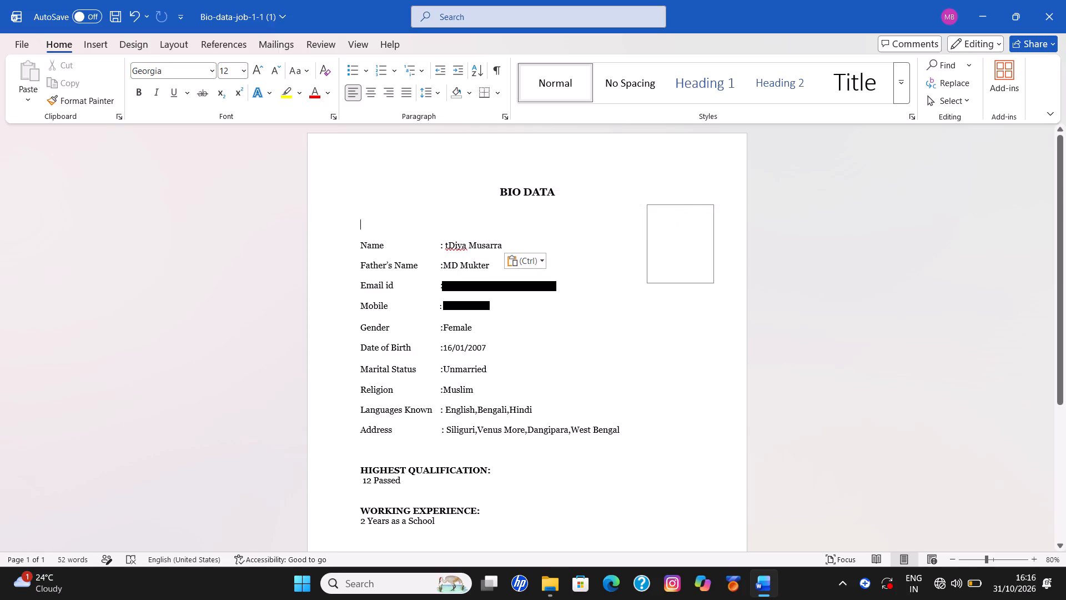
left_click(505, 241)
key("BackSpace")
key("BackSpace")
key("BackSpace")
key("BackSpace")
key("BackSpace")
key("BackSpace")
key("BackSpace")
key("BackSpace")
key("BackSpace")
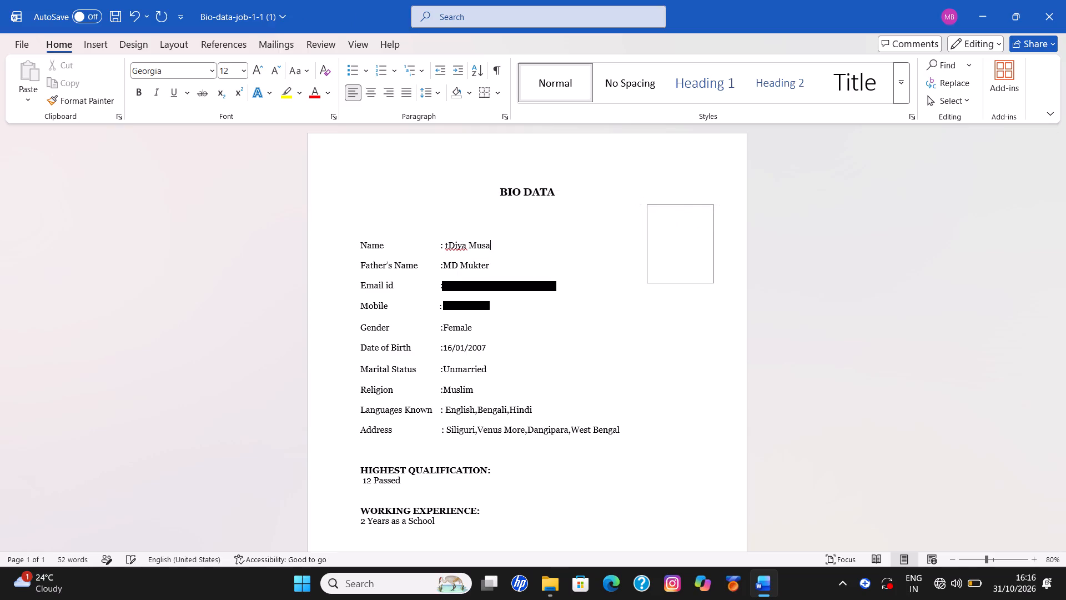
key("BackSpace")
key("BackSpace")
key("BackSpace")
key("BackSpace")
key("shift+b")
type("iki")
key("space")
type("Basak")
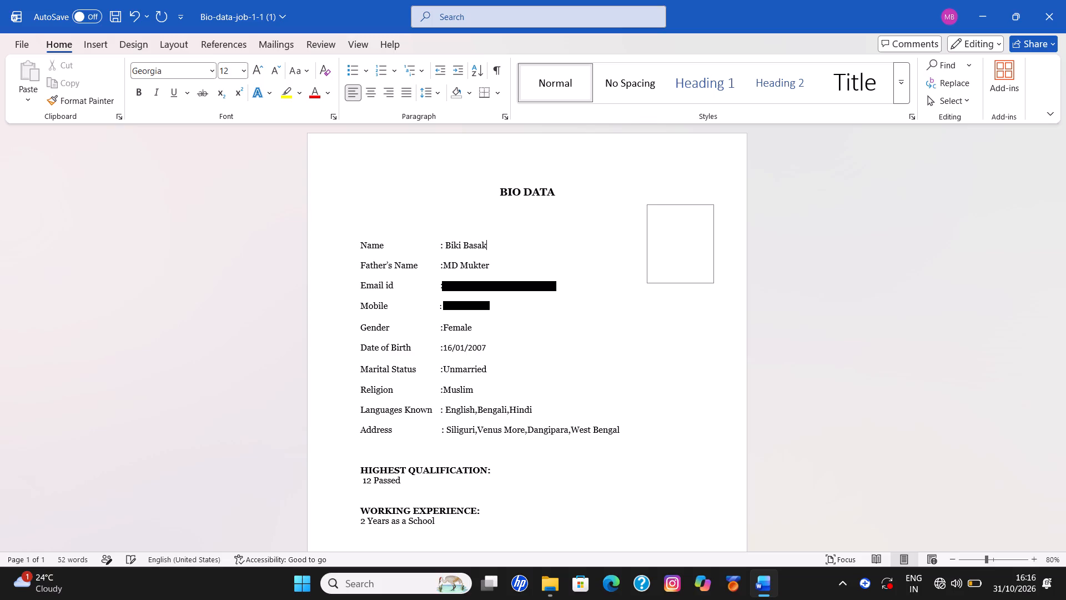
Replace the existing name in the Father's Name field with the new applicant's father's full name, adding a space after the colon.
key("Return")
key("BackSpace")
left_click(443, 264)
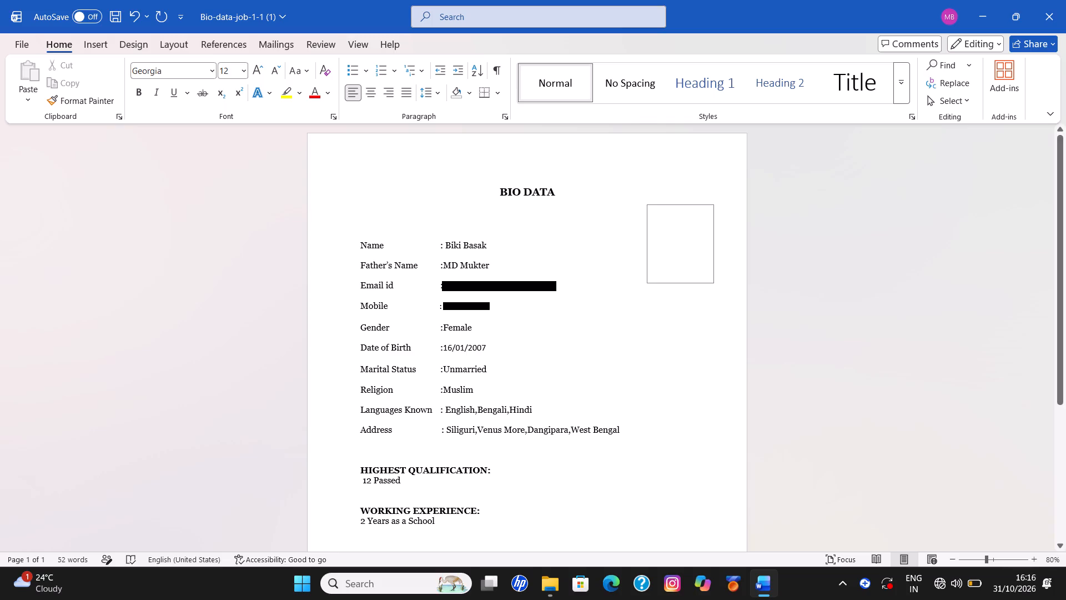
left_click(492, 264)
key("BackSpace")
key("BackSpace")
key("BackSpace")
key("BackSpace")
key("BackSpace")
key("BackSpace")
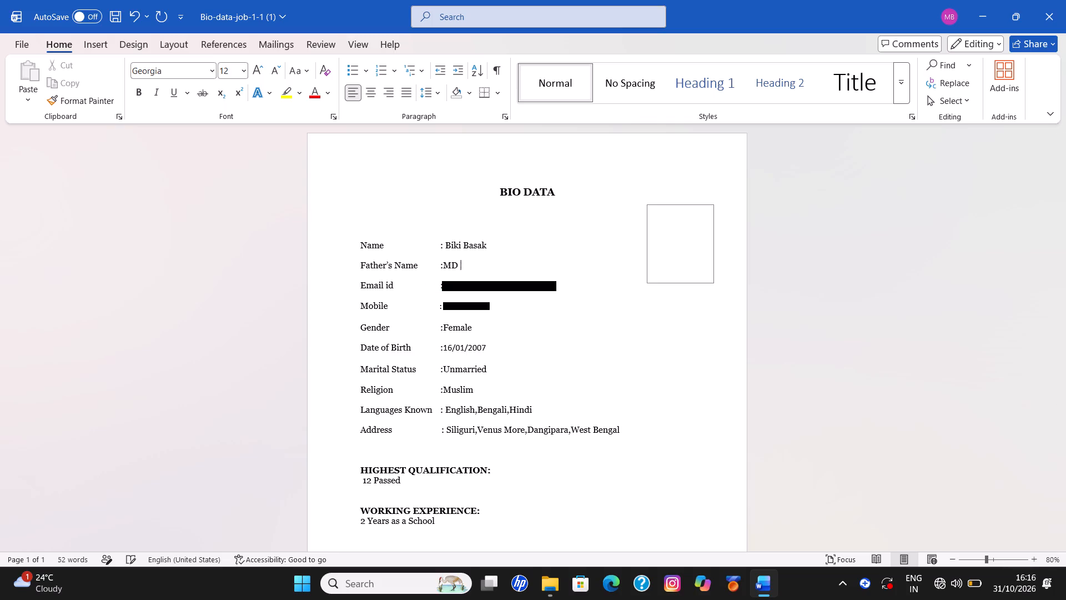
key("BackSpace")
key("BackSpace")
key("BackSpace")
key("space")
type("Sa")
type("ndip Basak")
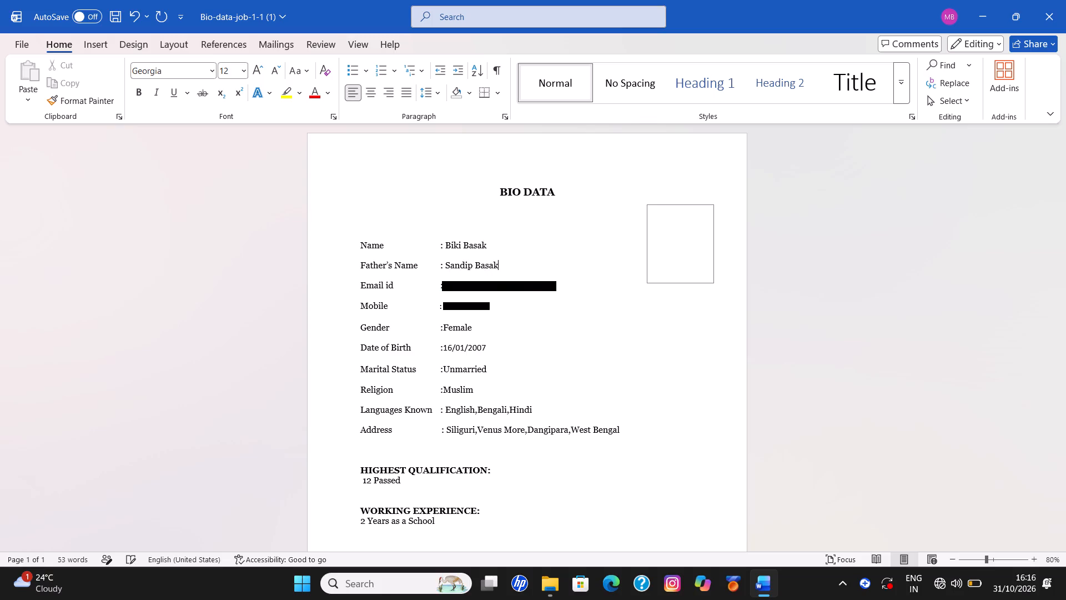
Delete the existing address from the Email id field, leaving only the colon.
left_click(558, 286)
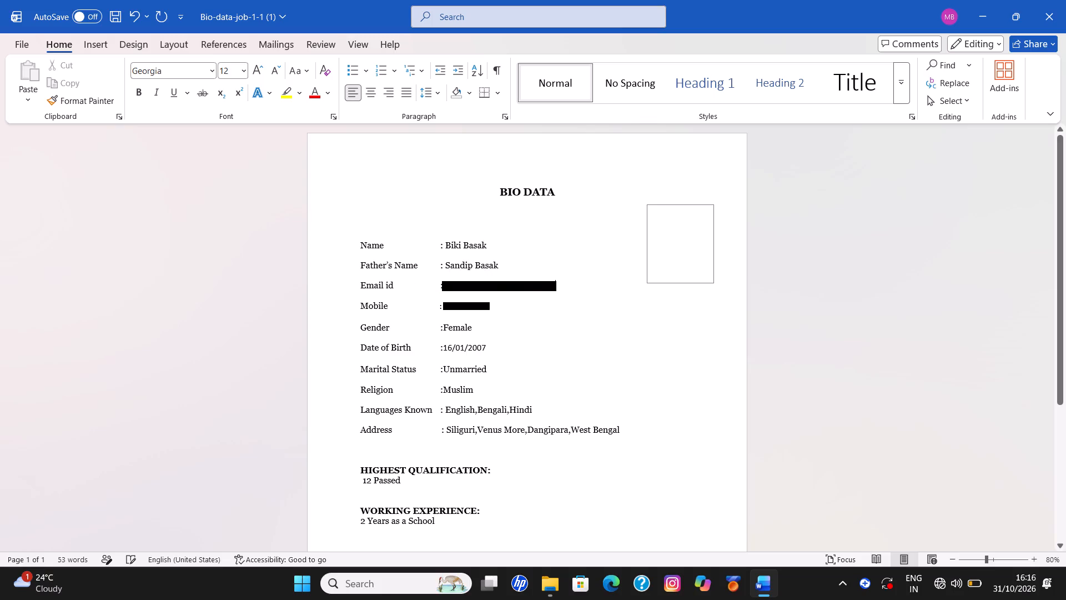
key("BackSpace")
key("BackSpace")
key("BackSpace")
key("BackSpace")
key("BackSpace")
key("BackSpace")
key("BackSpace")
key("BackSpace")
key("BackSpace")
key("BackSpace")
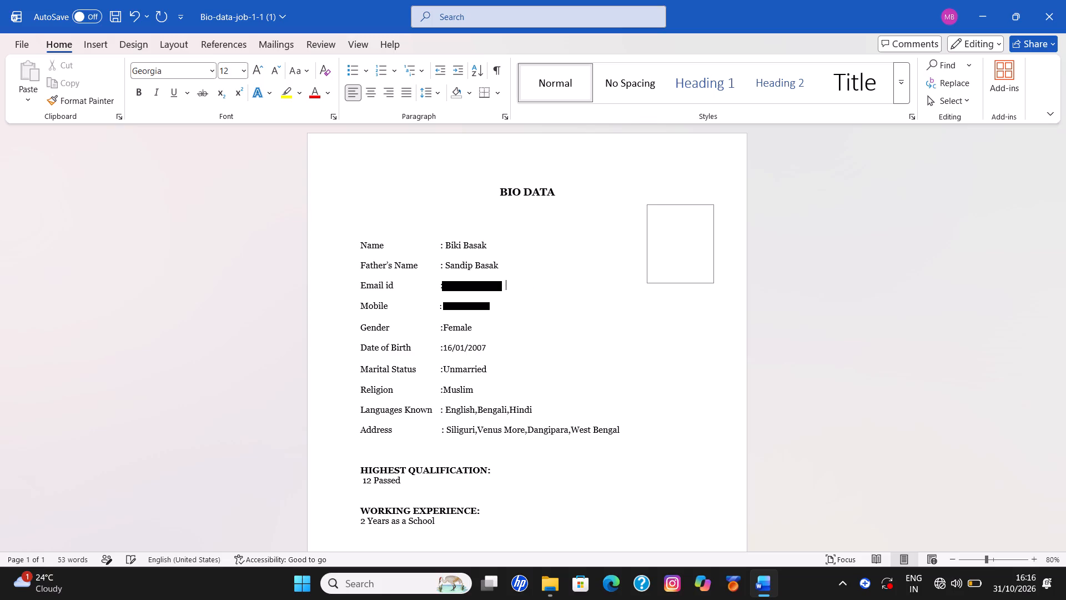
key("BackSpace")
key("BackSpace")
key("BackSpace")
key("BackSpace")
key("BackSpace")
key("BackSpace")
key("BackSpace")
key("BackSpace")
key("BackSpace")
key("BackSpace")
key("BackSpace")
key("BackSpace")
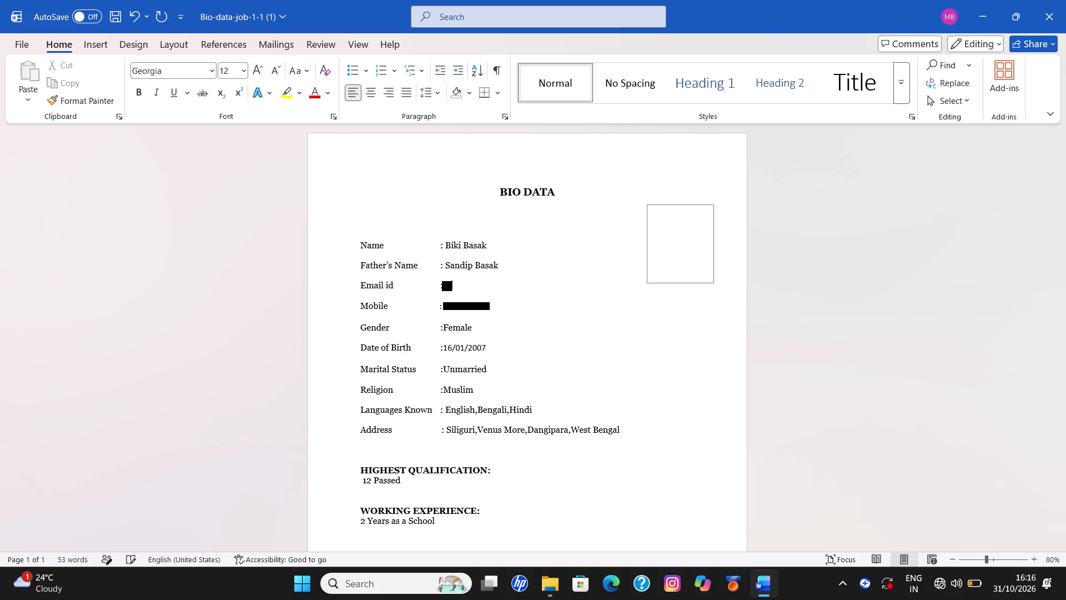
key("BackSpace")
key("BackSpace")
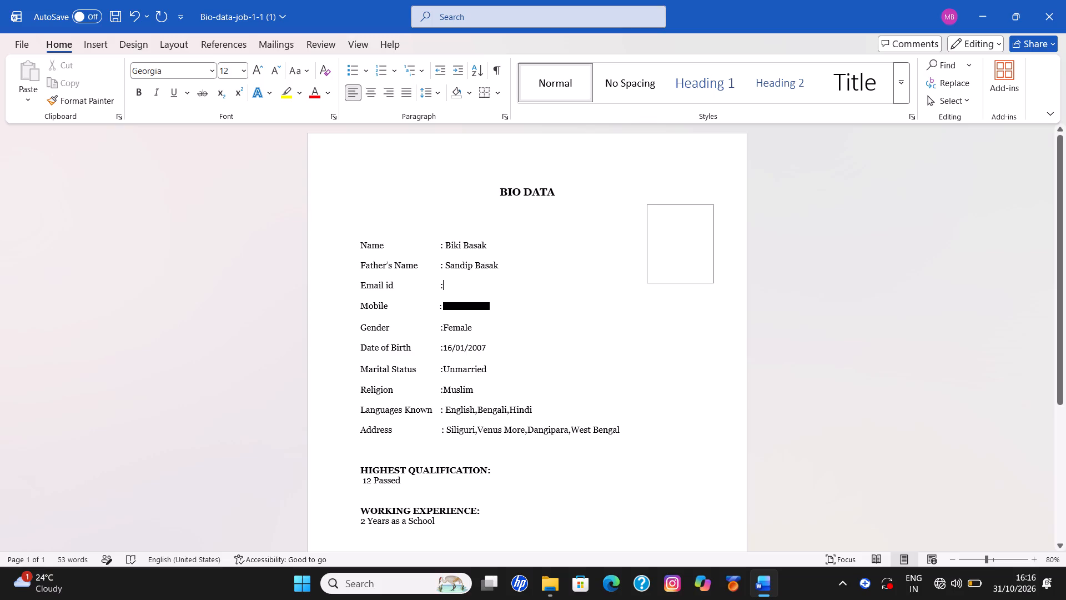
Place the text cursor at the end of the existing number in the Mobile field.
left_click(489, 302)
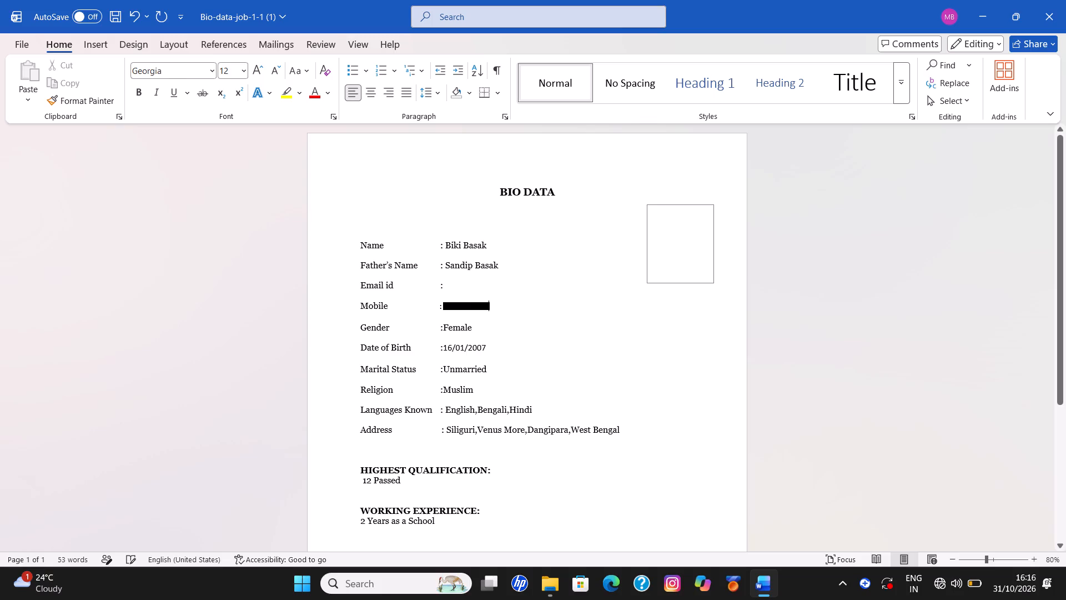
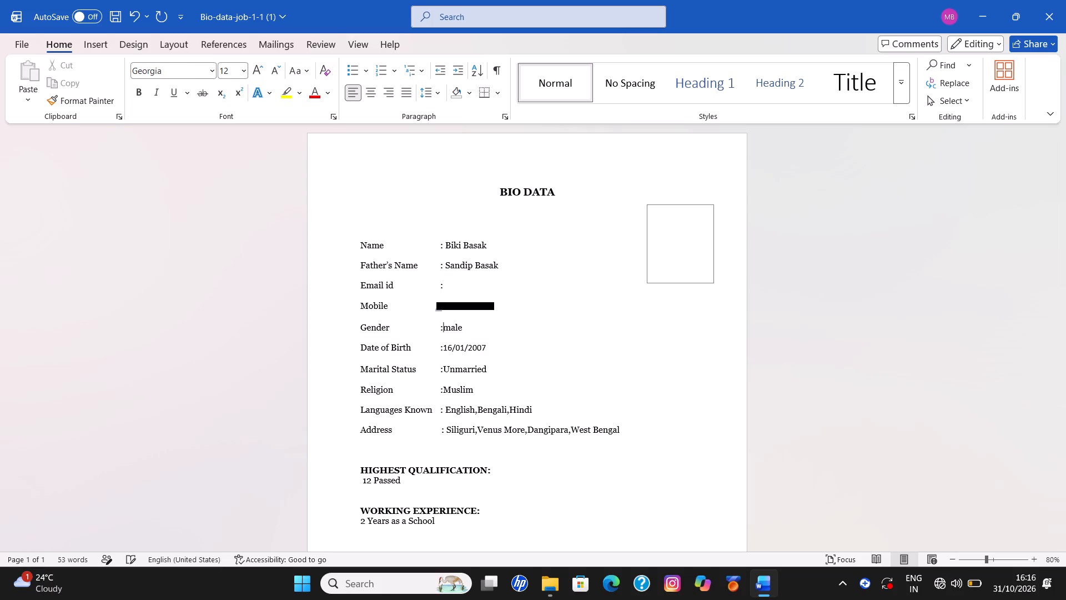
Capitalize the first letter of the Gender field's value so it reads Male.
left_click(450, 328)
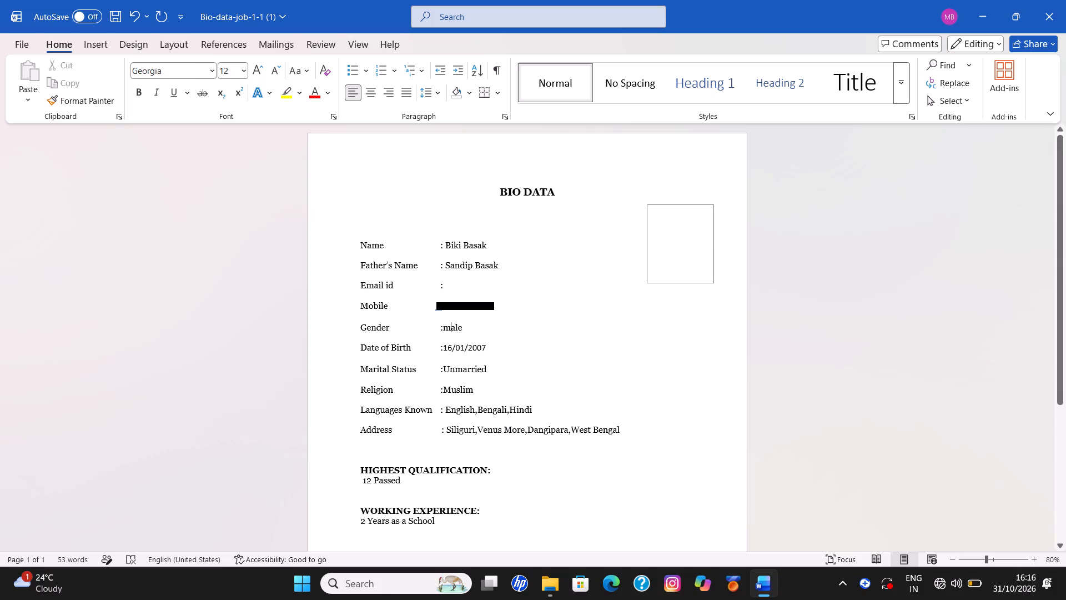
key("BackSpace")
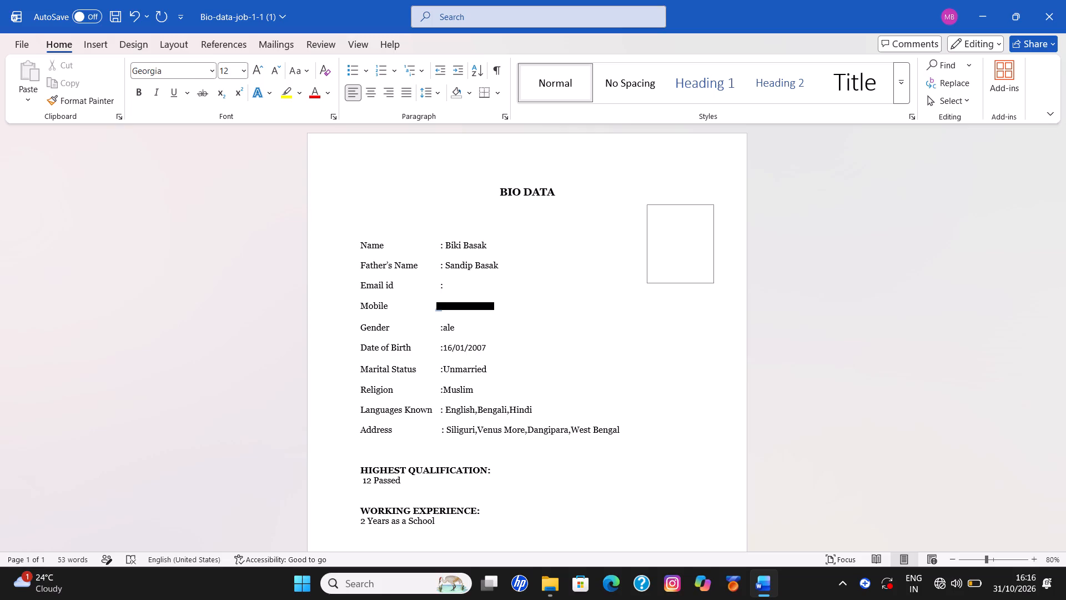
key("shift+m")
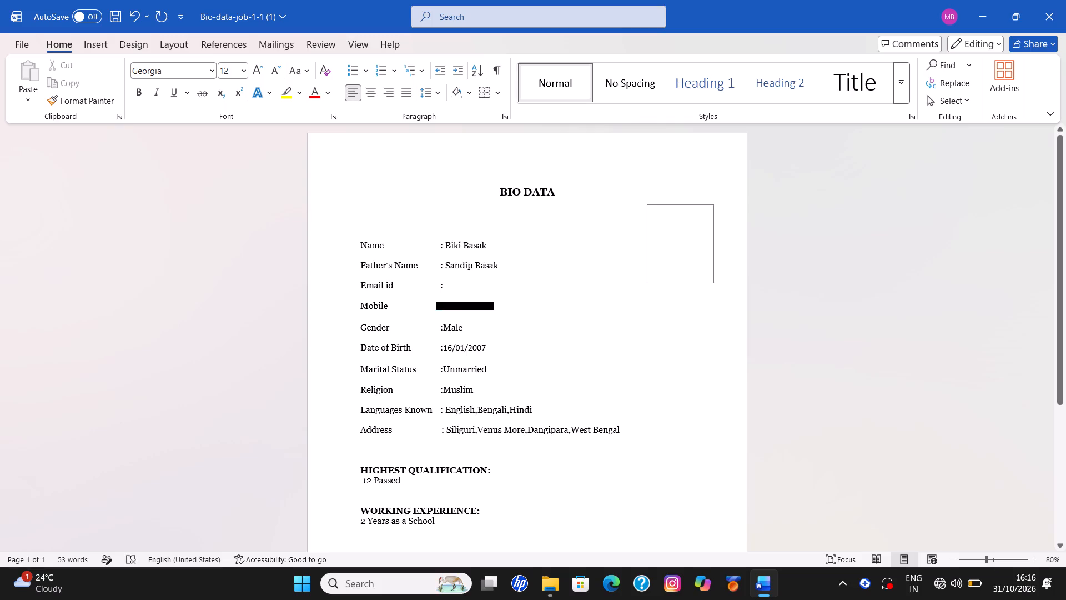
Replace the date in the Date of Birth field with the new applicant's date of birth, in day/month/year format.
left_click(499, 345)
key("BackSpace")
key("BackSpace")
key("BackSpace")
key("BackSpace")
key("BackSpace")
key("BackSpace")
key("BackSpace")
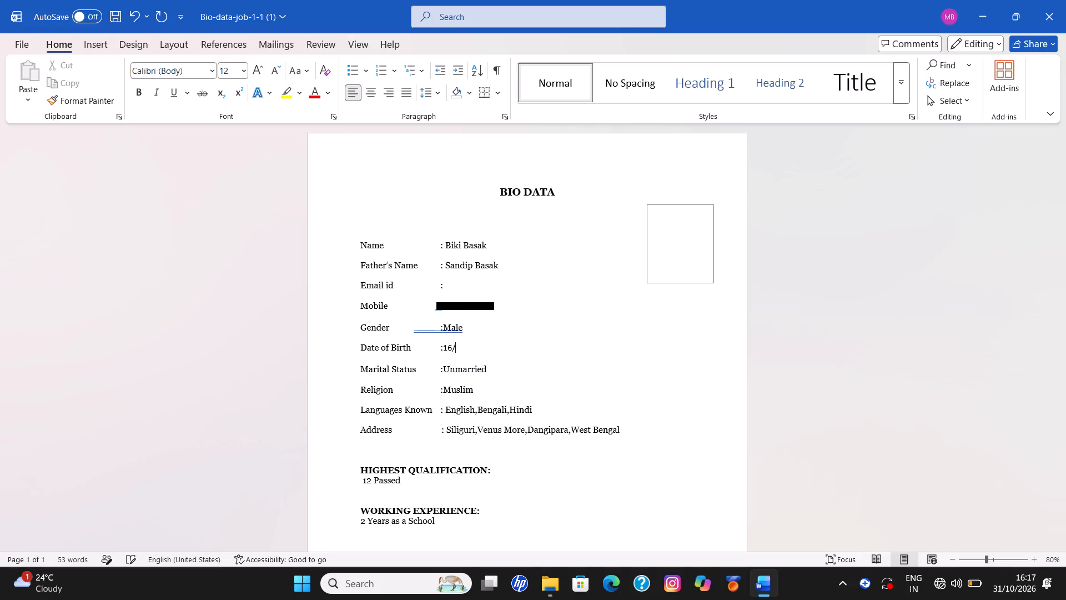
key("BackSpace")
key("BackSpace")
key("5")
key("slash")
type("07")
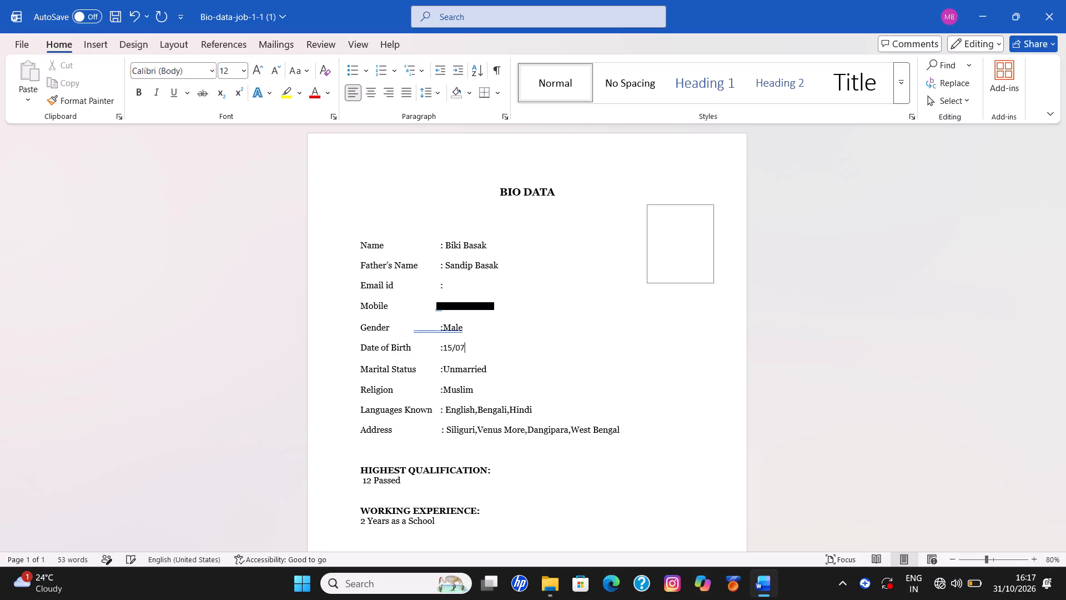
key("slash")
type("200")
key("BackSpace")
key("BackSpace")
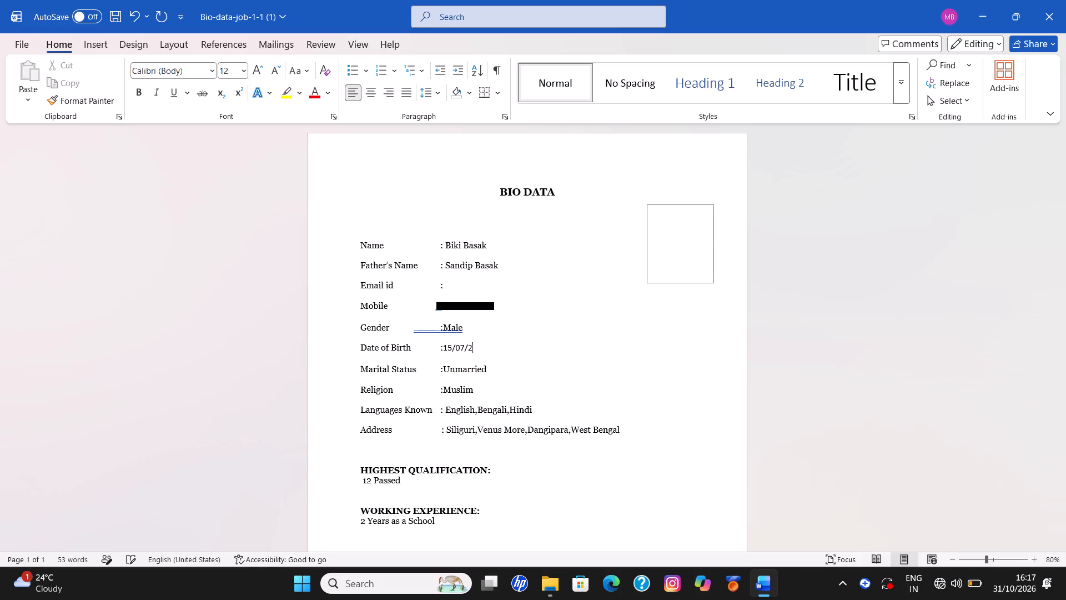
key("BackSpace")
key("BackSpace")
key("BackSpace")
key("6")
key("slash")
type("2006")
Replace the Religion field's value with Hindu, adding a space after the colon.
left_click(478, 391)
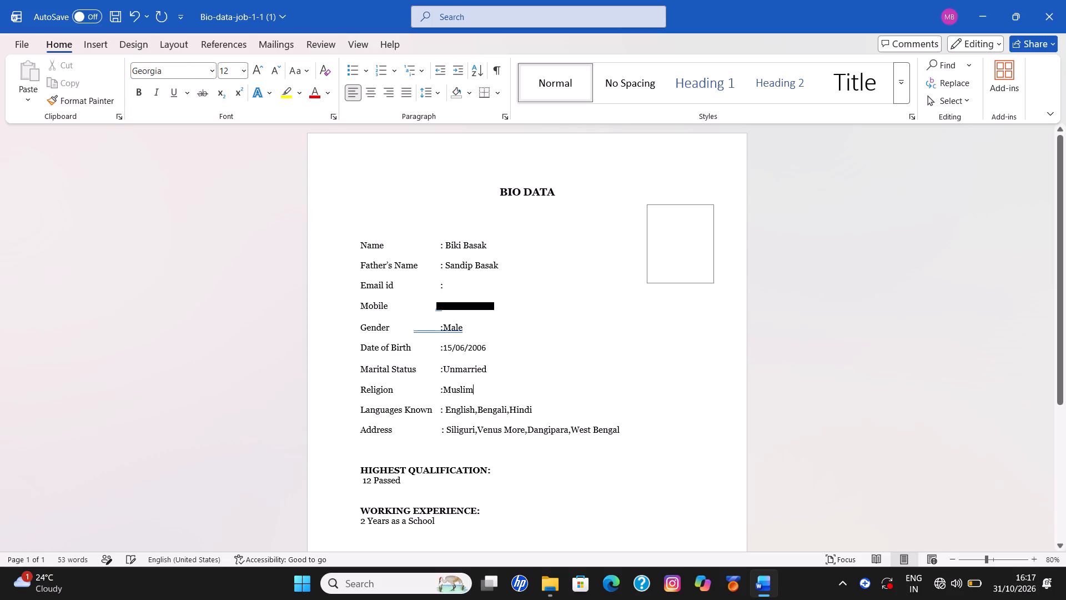
key("BackSpace")
key("BackSpace")
key("BackSpace")
key("BackSpace")
key("BackSpace")
key("BackSpace")
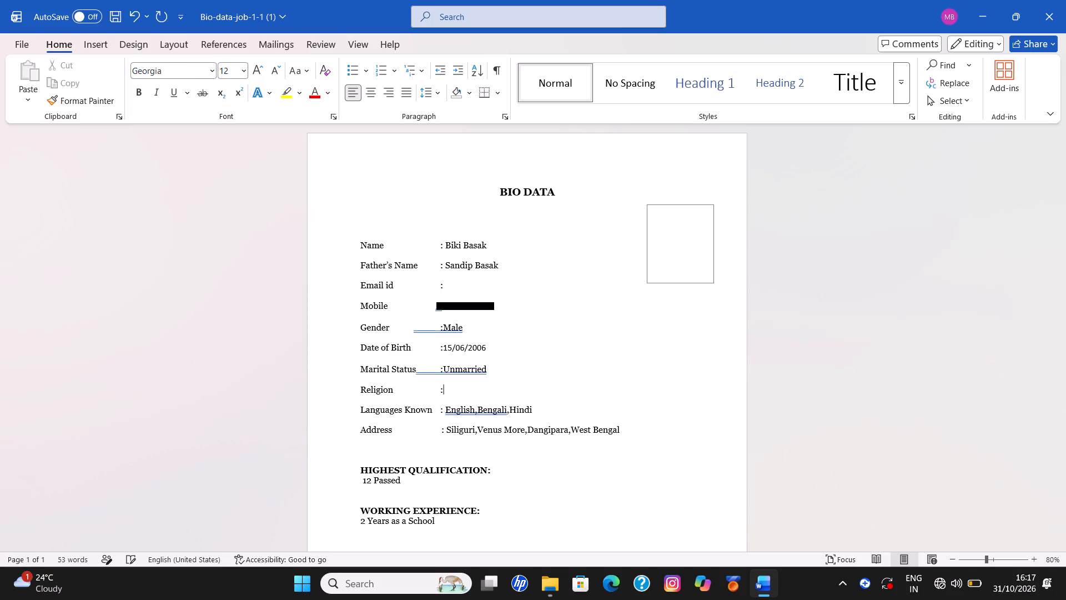
key("space")
key("shift+h")
type("indu")
Replace the town and locality parts of the Address field with the new applicant's town, colony and district, keeping the state.
left_click(512, 423)
scroll(512, 423, "down", 1)
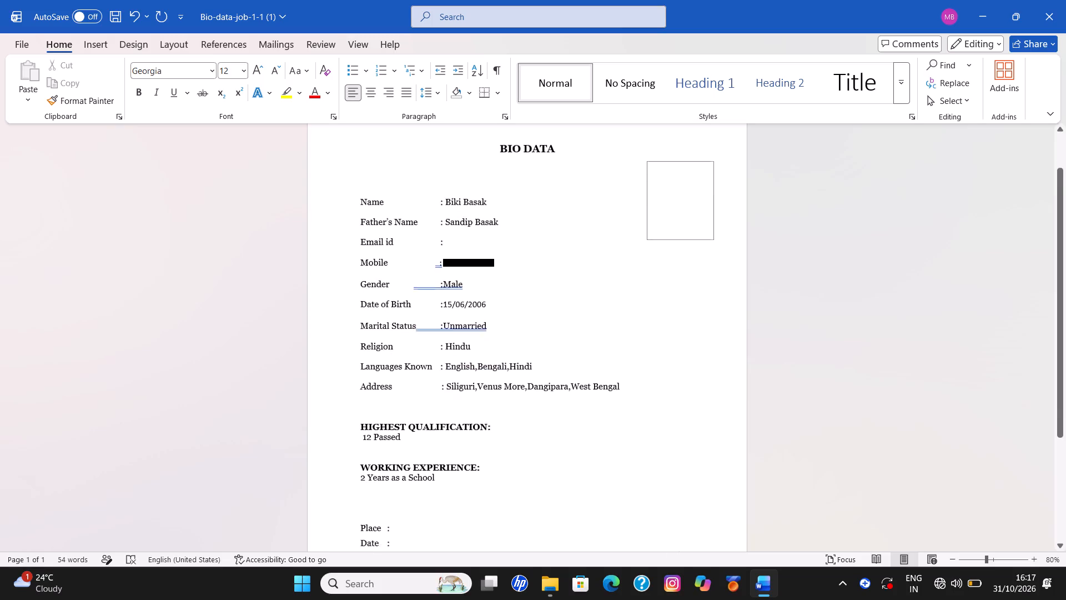
scroll(512, 423, "down", 1)
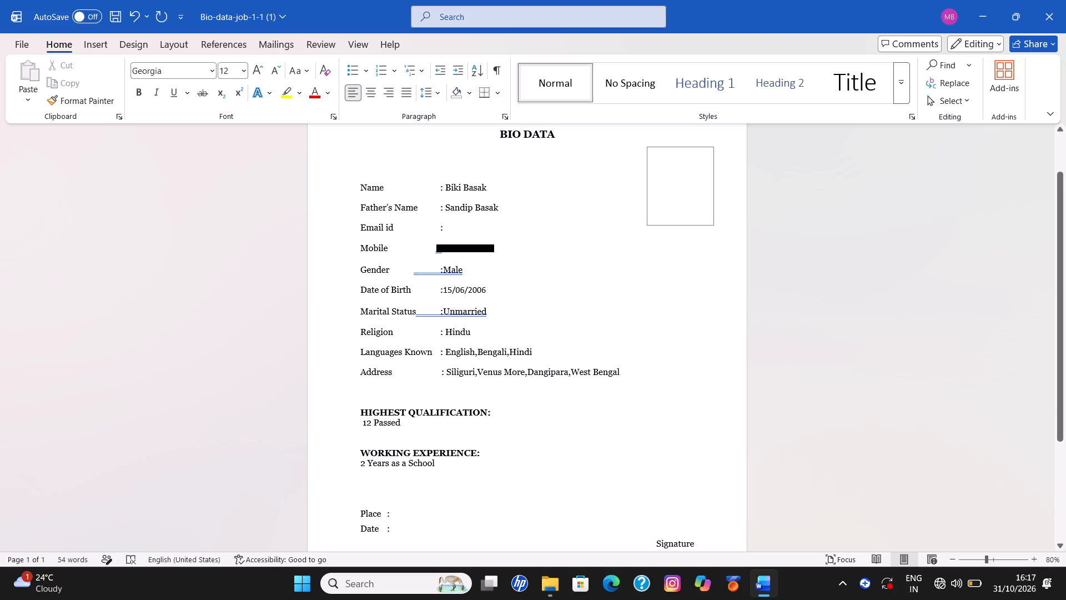
left_click(569, 370)
key("BackSpace")
key("BackSpace")
key("BackSpace")
key("BackSpace")
key("BackSpace")
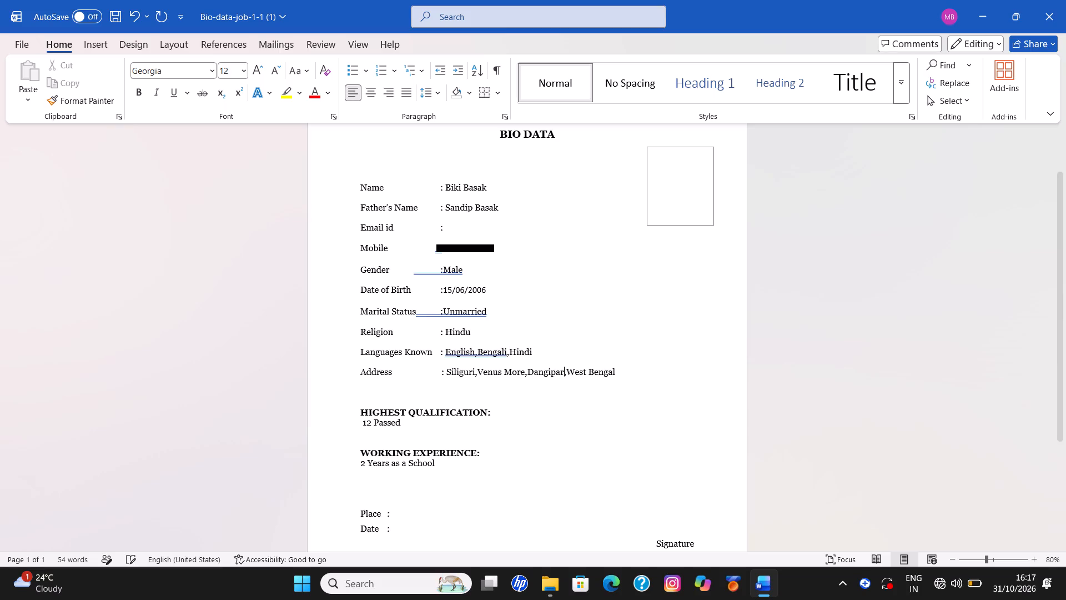
key("BackSpace")
key("BackSpace")
key("BackSpace")
key("BackSpace")
key("BackSpace")
key("BackSpace")
key("BackSpace")
key("BackSpace")
key("BackSpace")
key("BackSpace")
key("BackSpace")
key("BackSpace")
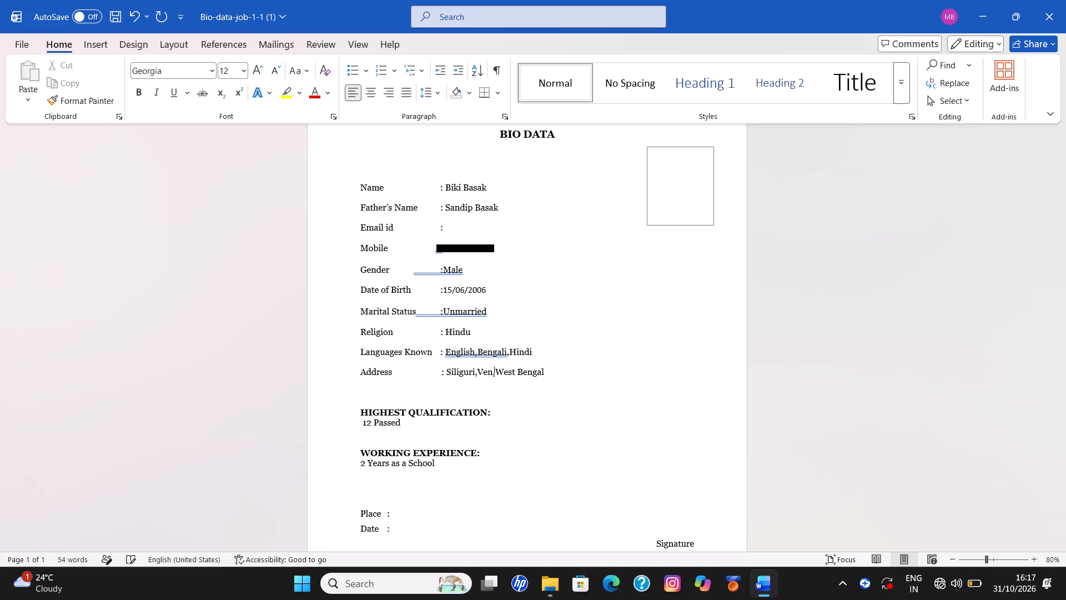
key("BackSpace")
key("BackSpace")
key("BackSpace")
key("BackSpace")
key("BackSpace")
key("BackSpace")
key("BackSpace")
key("BackSpace")
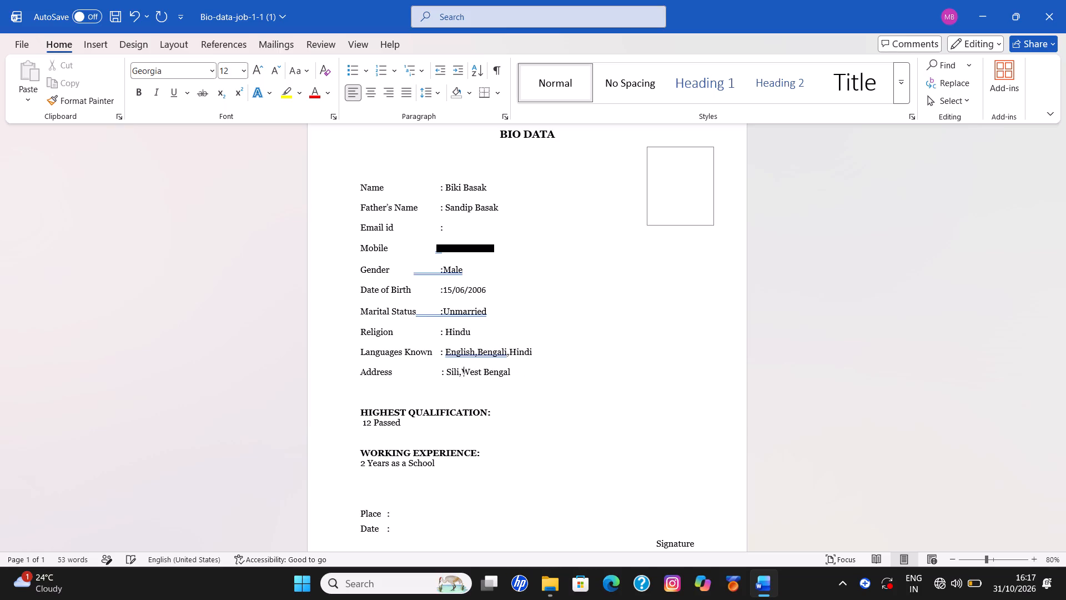
key("BackSpace")
key("BackSpace")
key("BackSpace")
key("BackSpace")
key("shift+r")
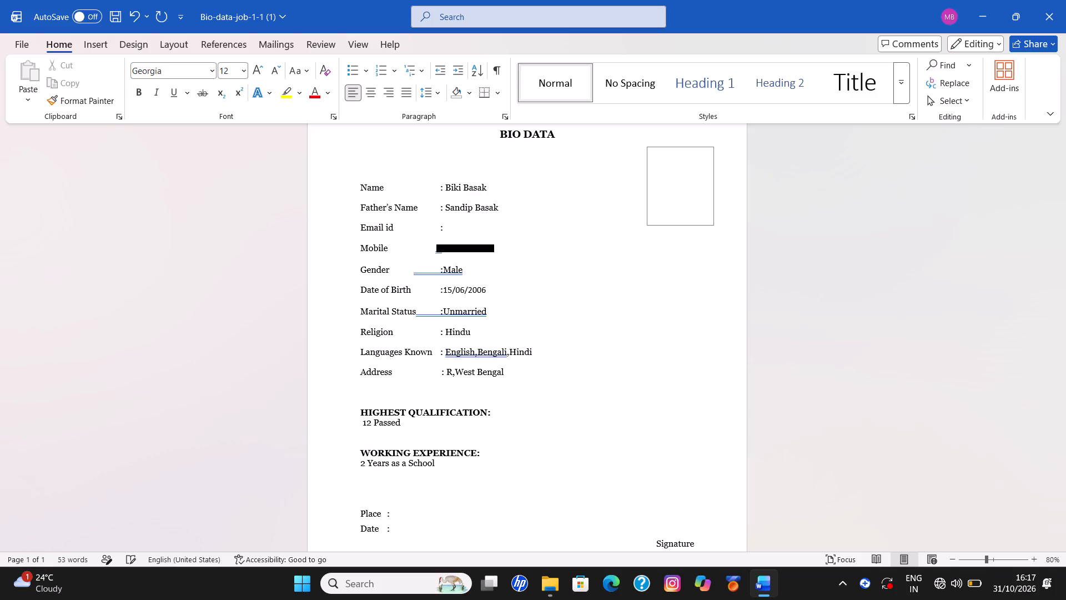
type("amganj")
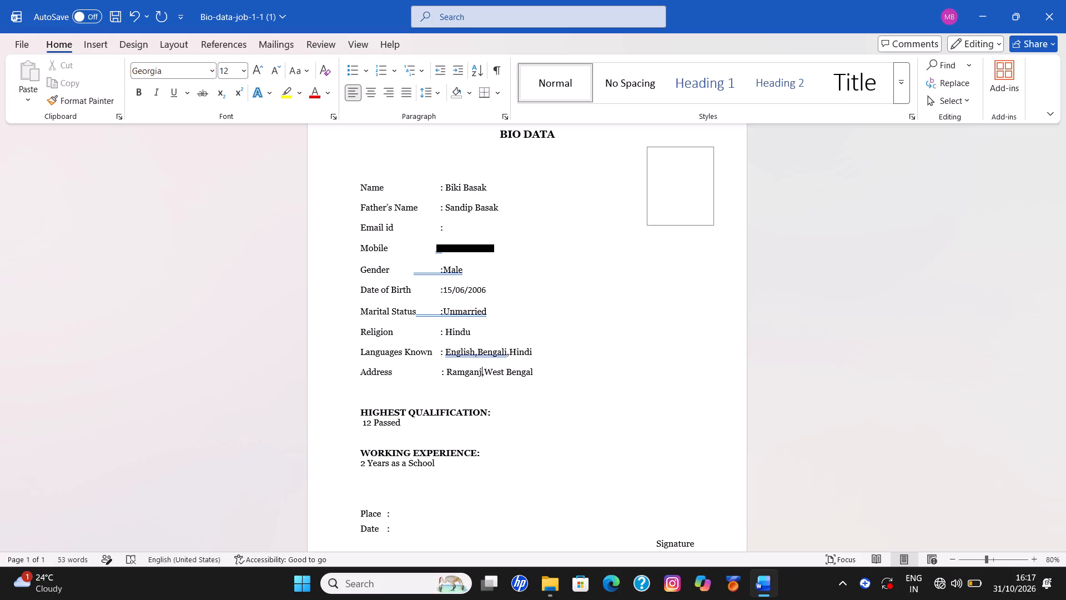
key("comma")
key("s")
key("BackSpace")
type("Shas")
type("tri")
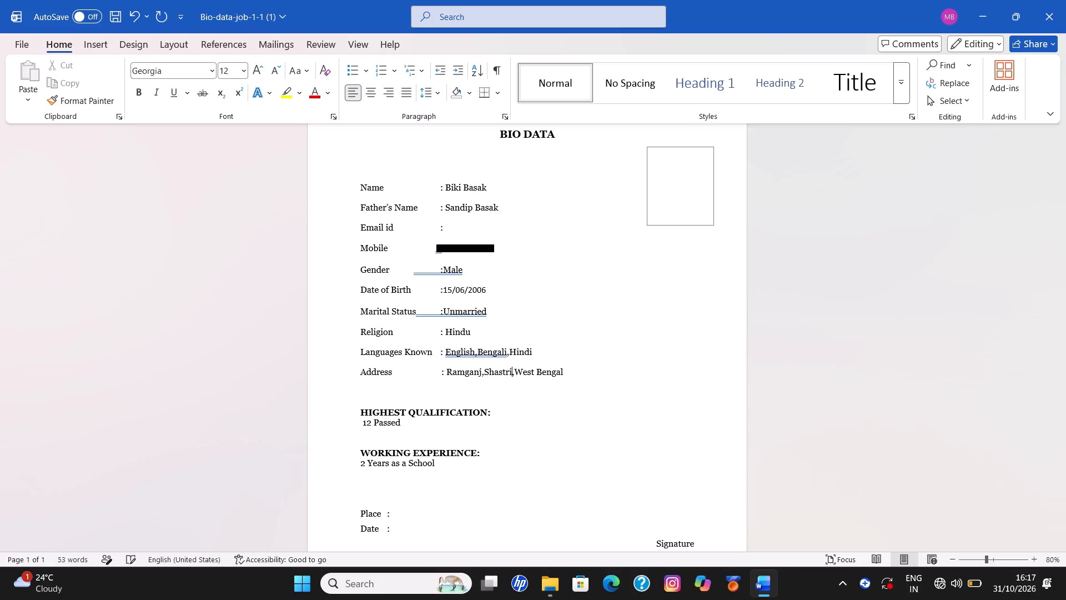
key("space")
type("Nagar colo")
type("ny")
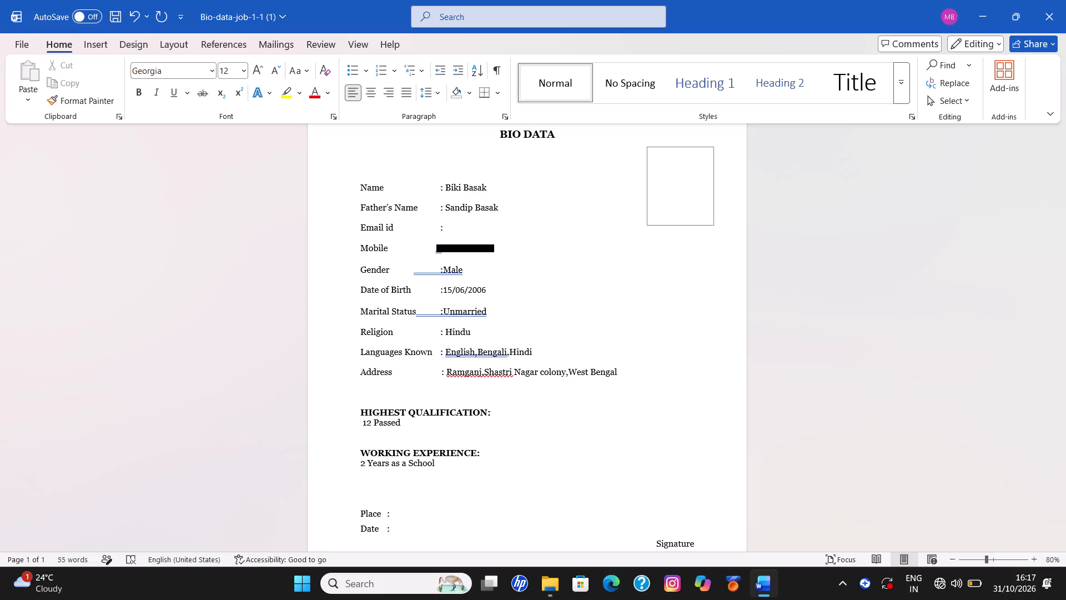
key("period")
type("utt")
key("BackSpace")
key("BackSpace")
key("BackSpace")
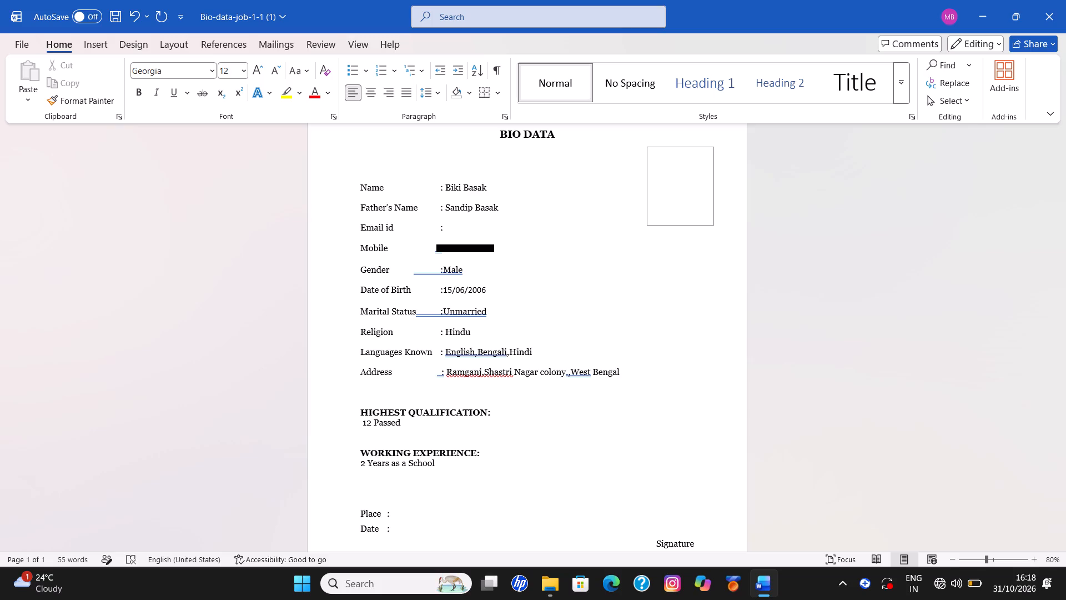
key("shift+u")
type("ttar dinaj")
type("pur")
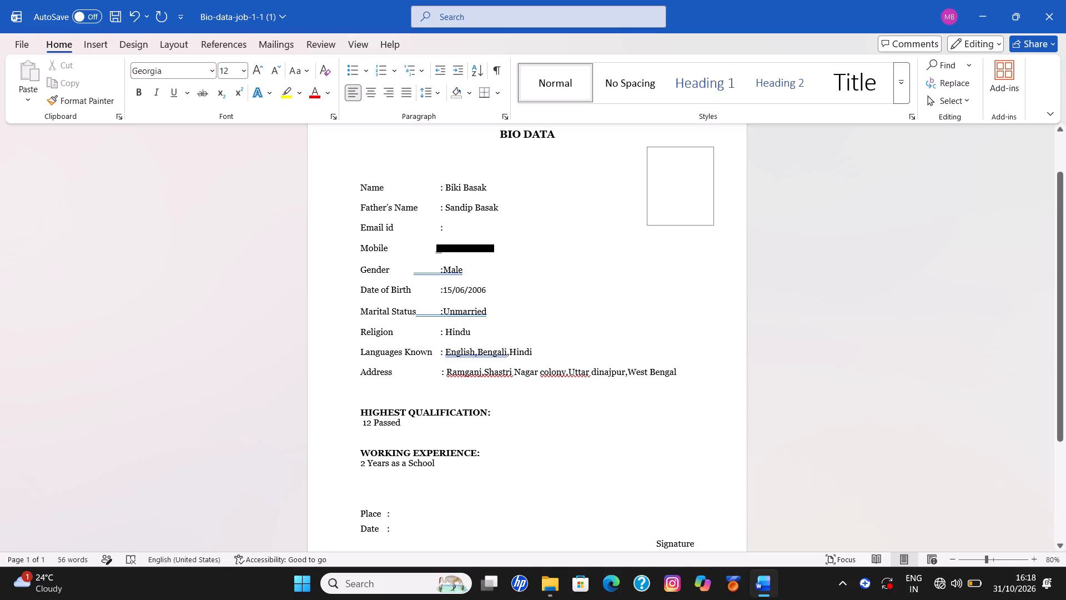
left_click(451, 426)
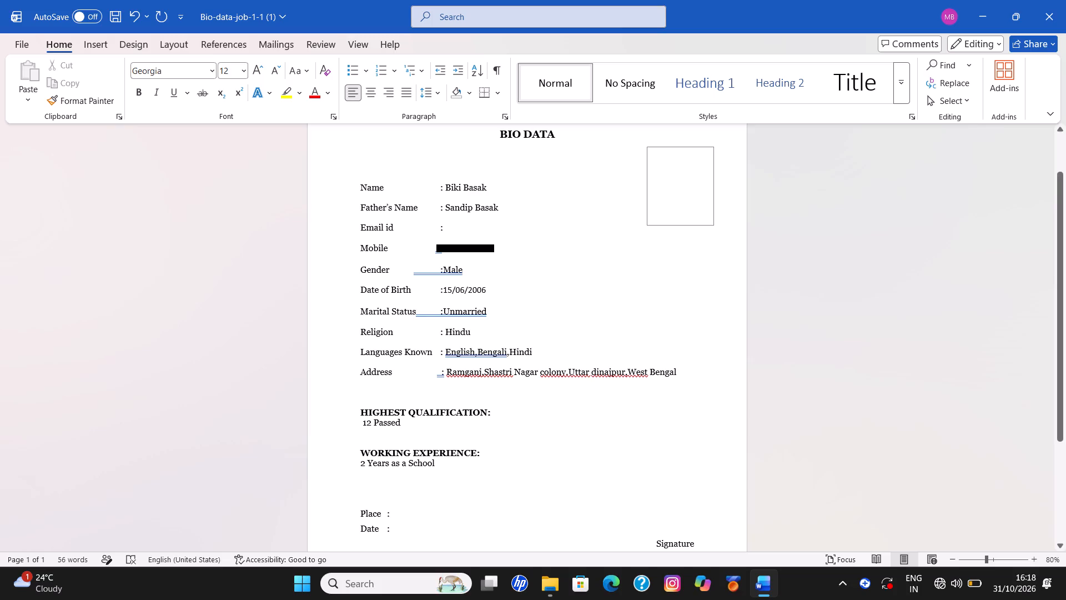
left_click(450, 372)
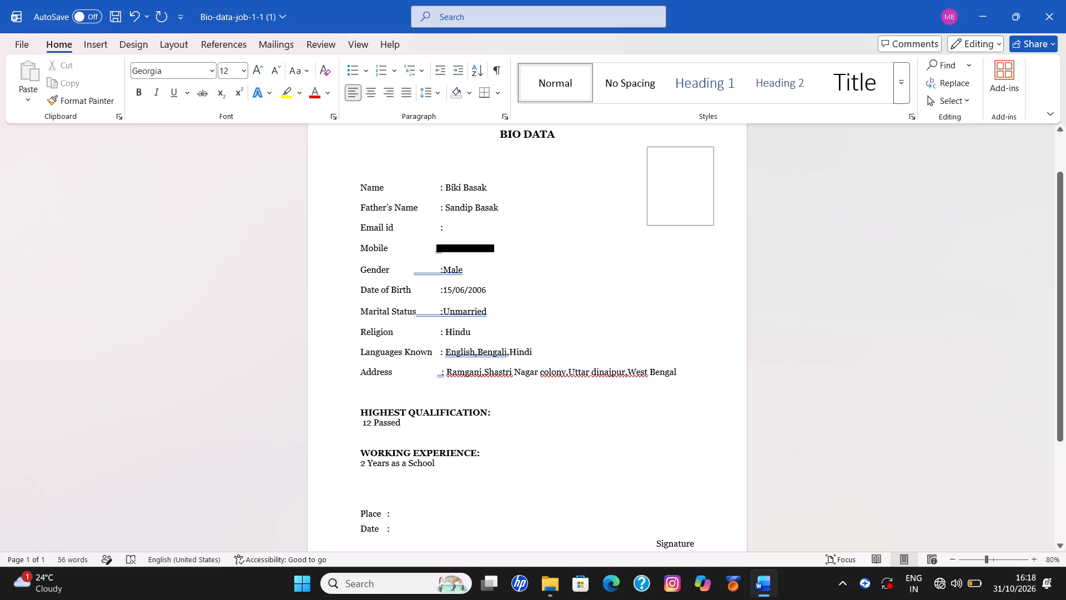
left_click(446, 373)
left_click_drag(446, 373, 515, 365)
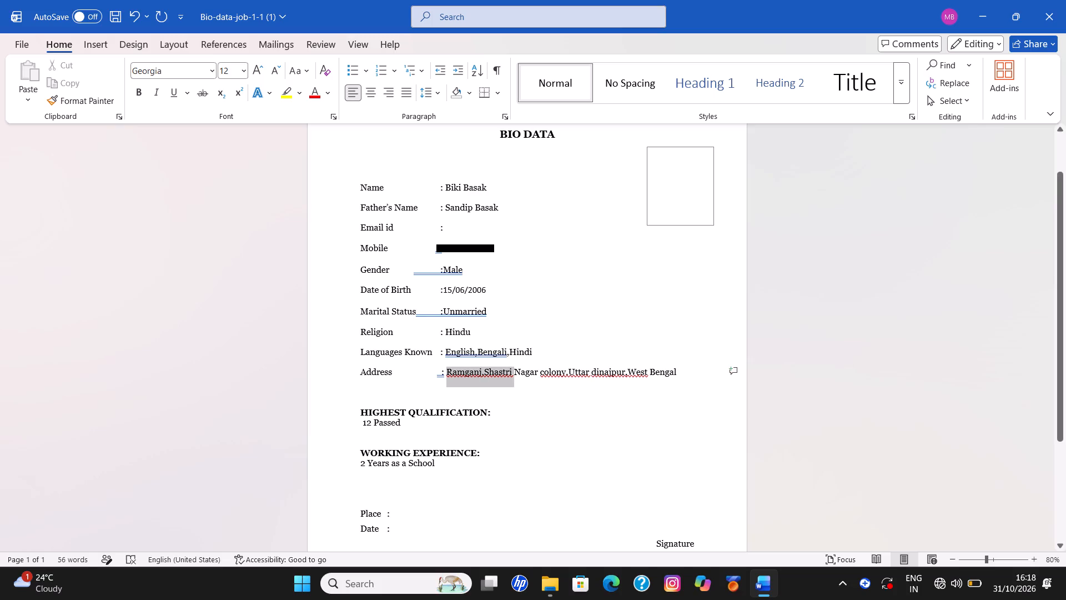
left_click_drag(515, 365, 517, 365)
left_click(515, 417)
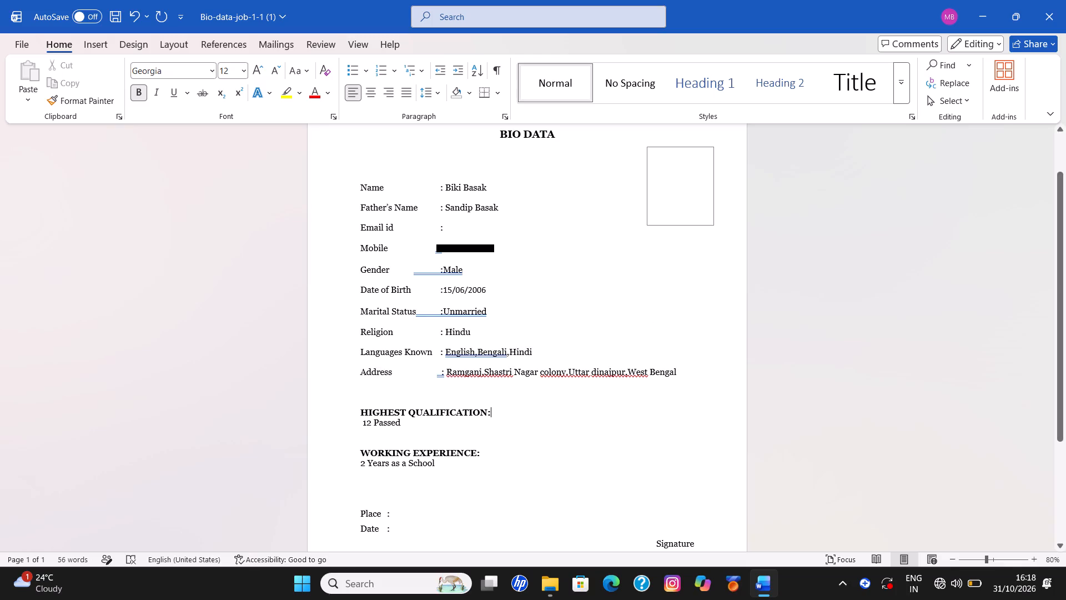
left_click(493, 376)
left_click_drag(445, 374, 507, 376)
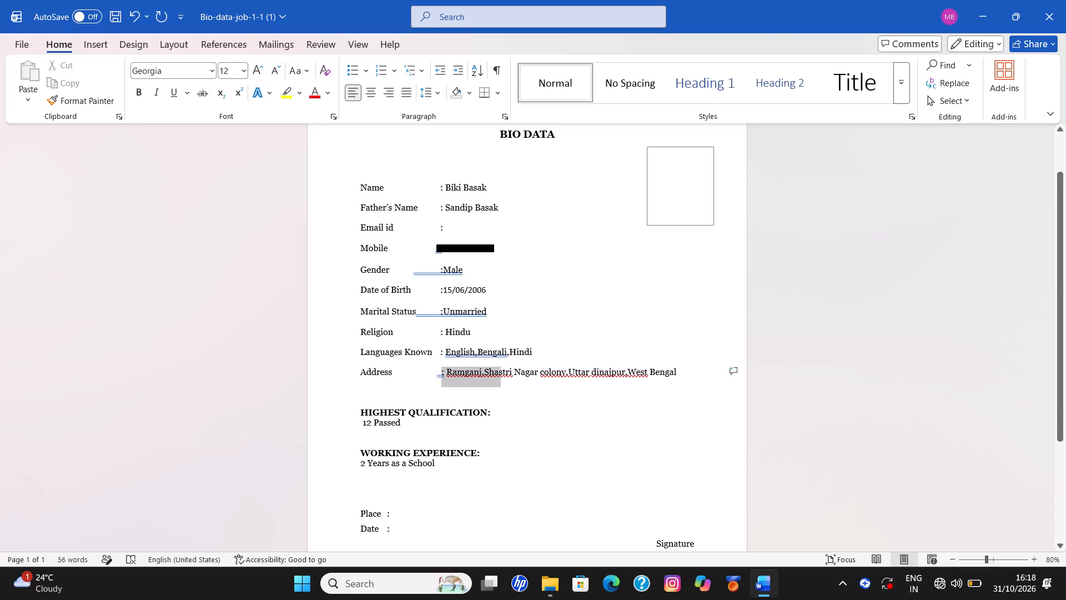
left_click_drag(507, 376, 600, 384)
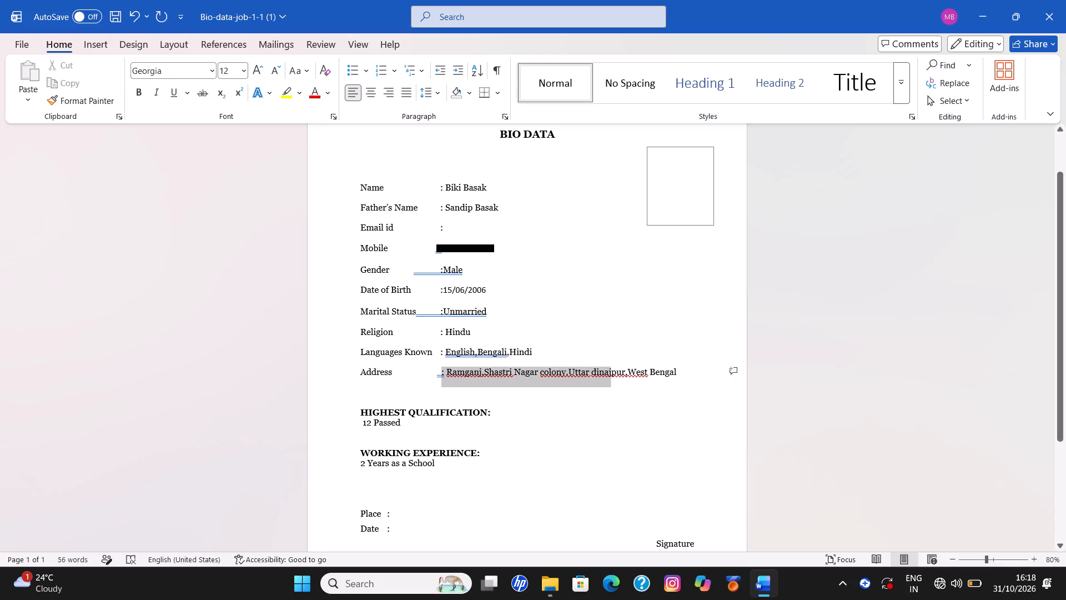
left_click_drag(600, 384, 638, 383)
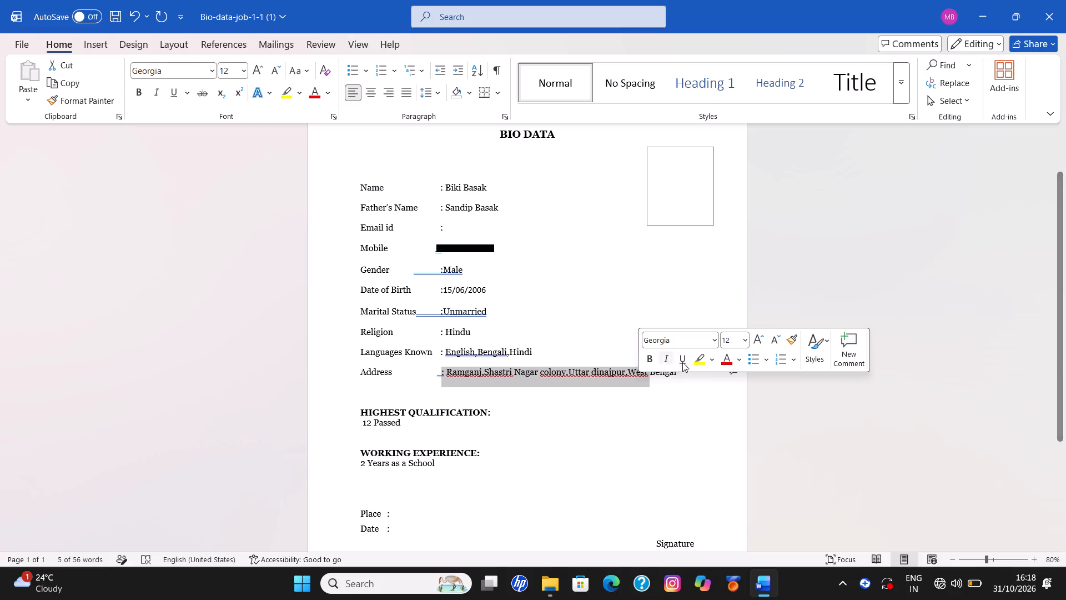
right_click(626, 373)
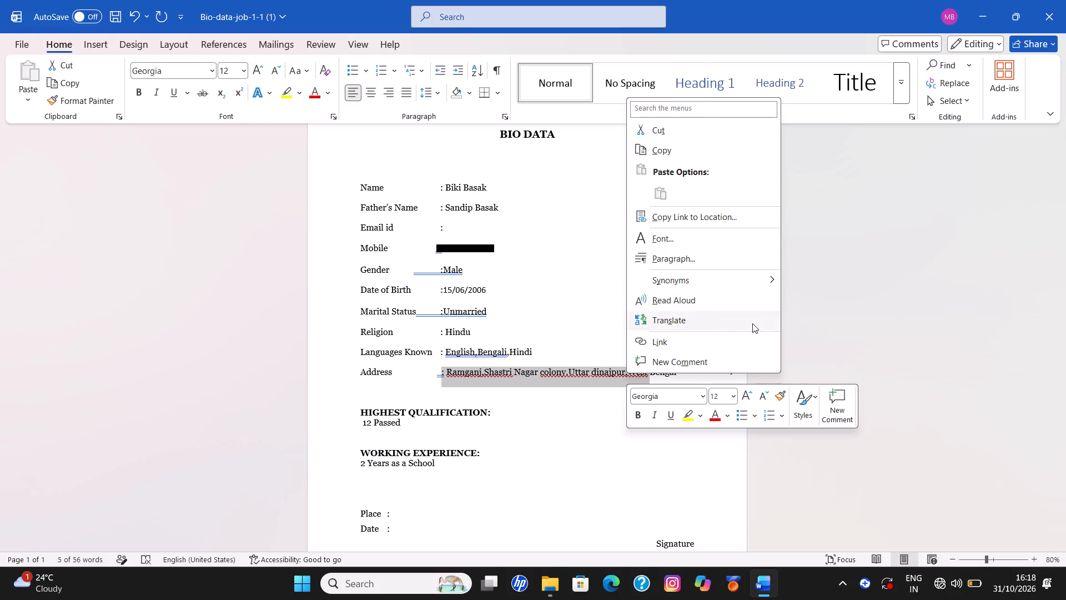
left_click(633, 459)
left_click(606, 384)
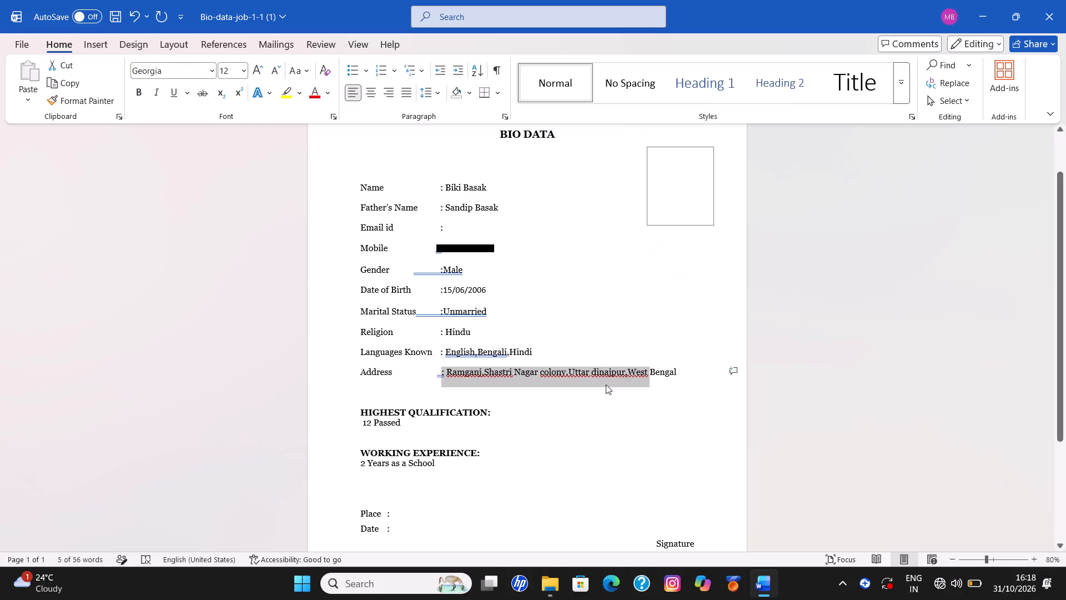
Ignore the spelling and grammar flags on the district-and-state words in the Address field, keeping the text as written.
right_click(600, 377)
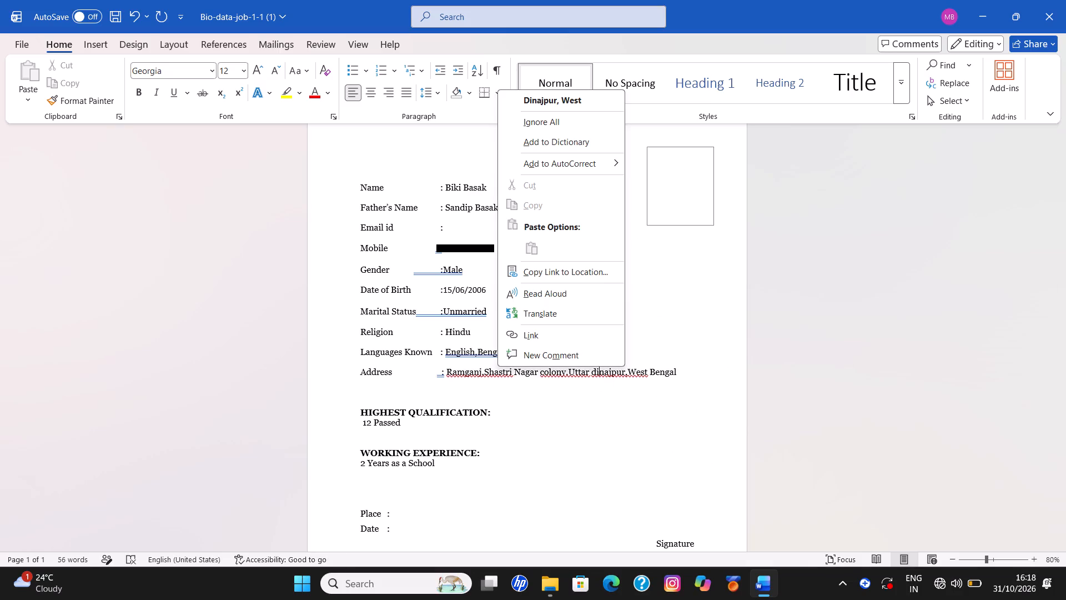
left_click(570, 128)
right_click(594, 370)
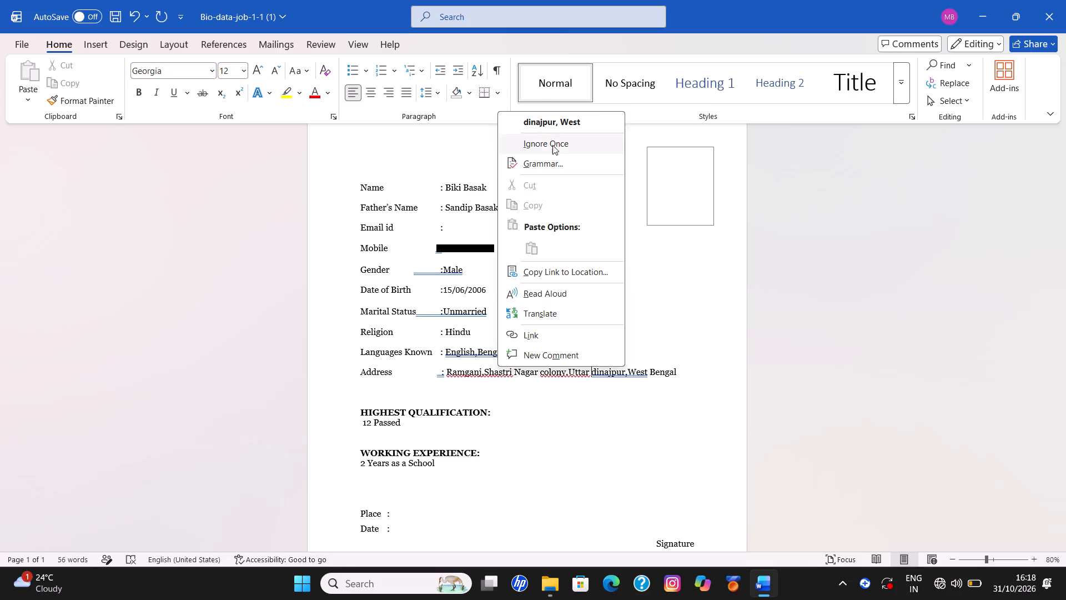
left_click(552, 145)
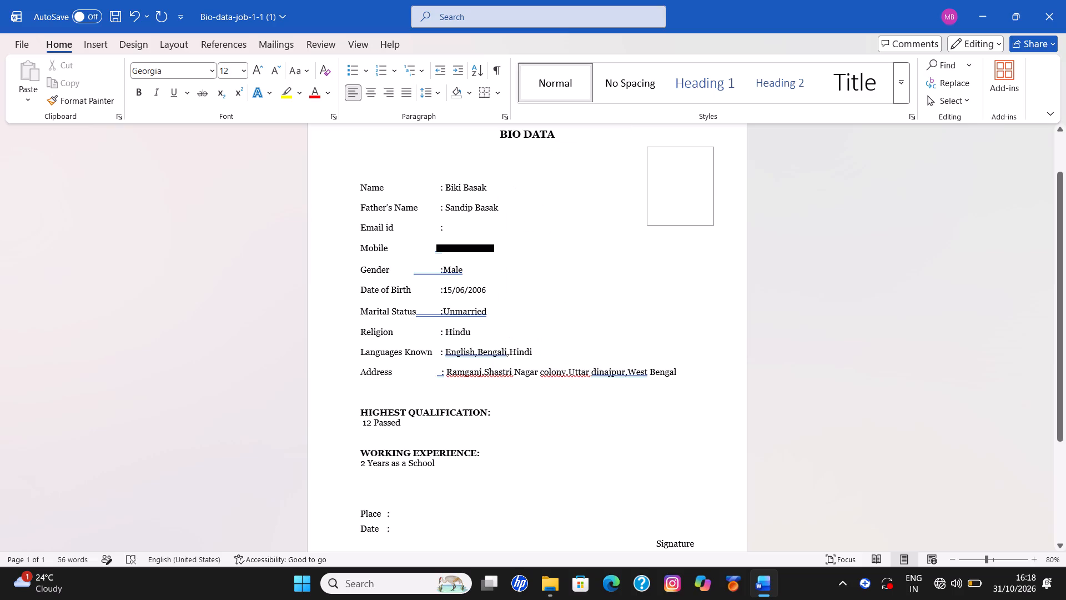
Ignore the spelling and grammar flags where the colony meets the district in the Address field, keeping the existing punctuation.
right_click(544, 372)
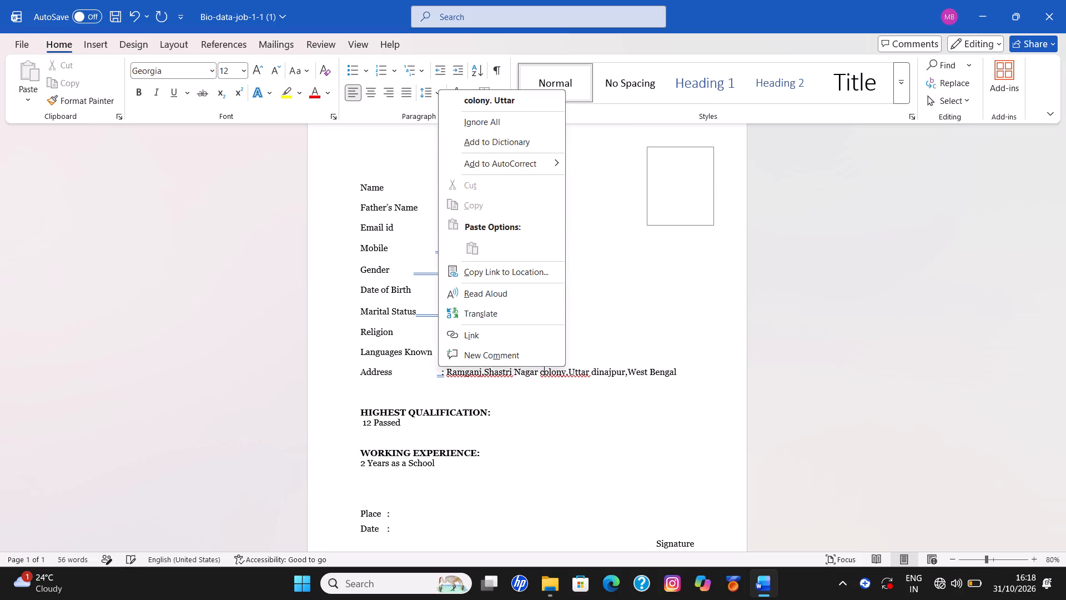
left_click(490, 129)
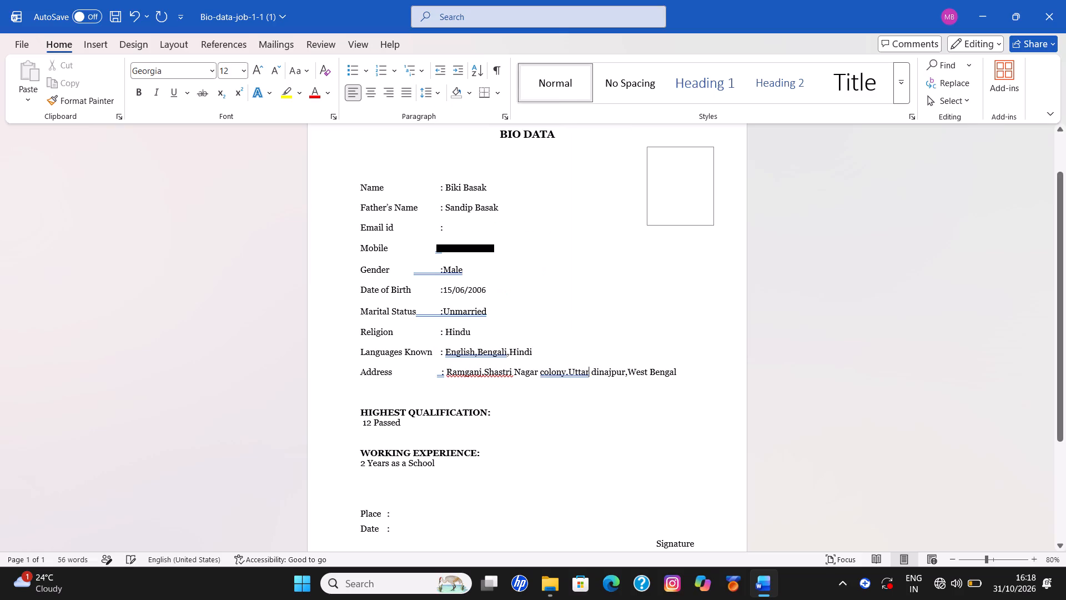
right_click(559, 368)
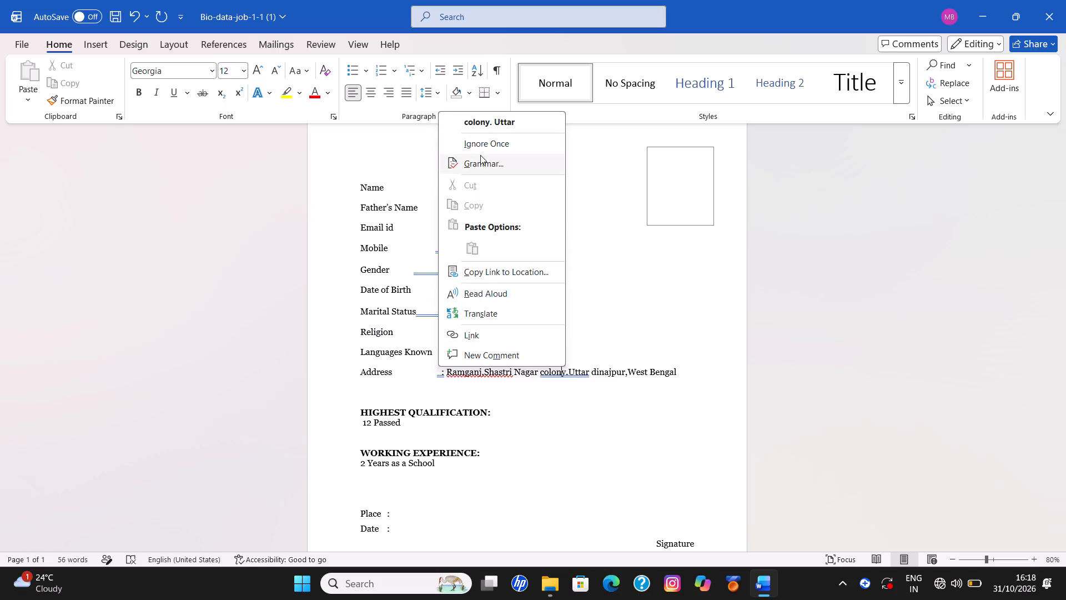
left_click(480, 156)
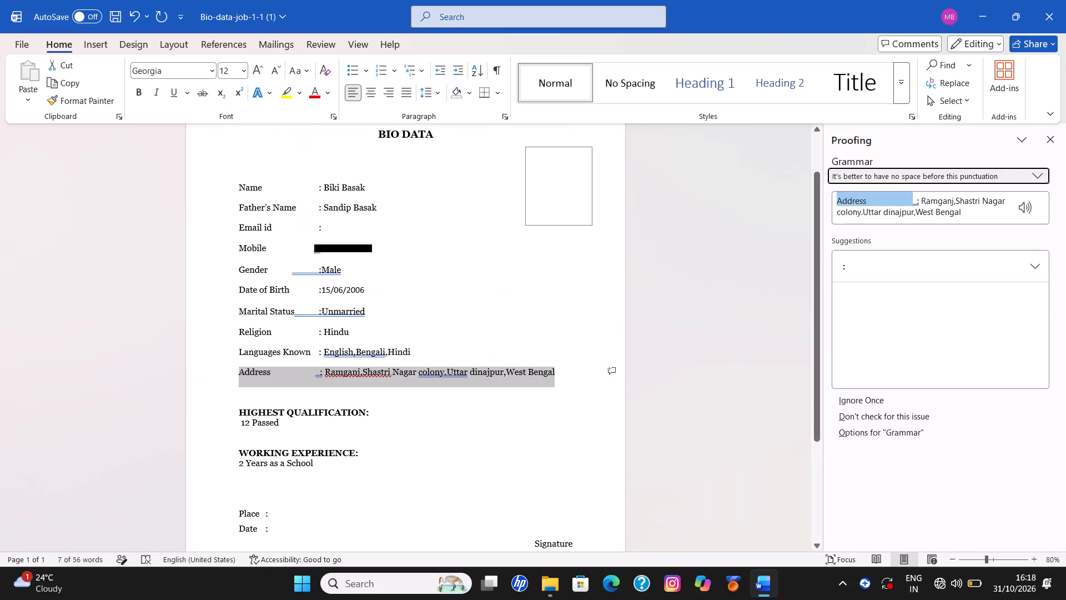
left_click(1049, 141)
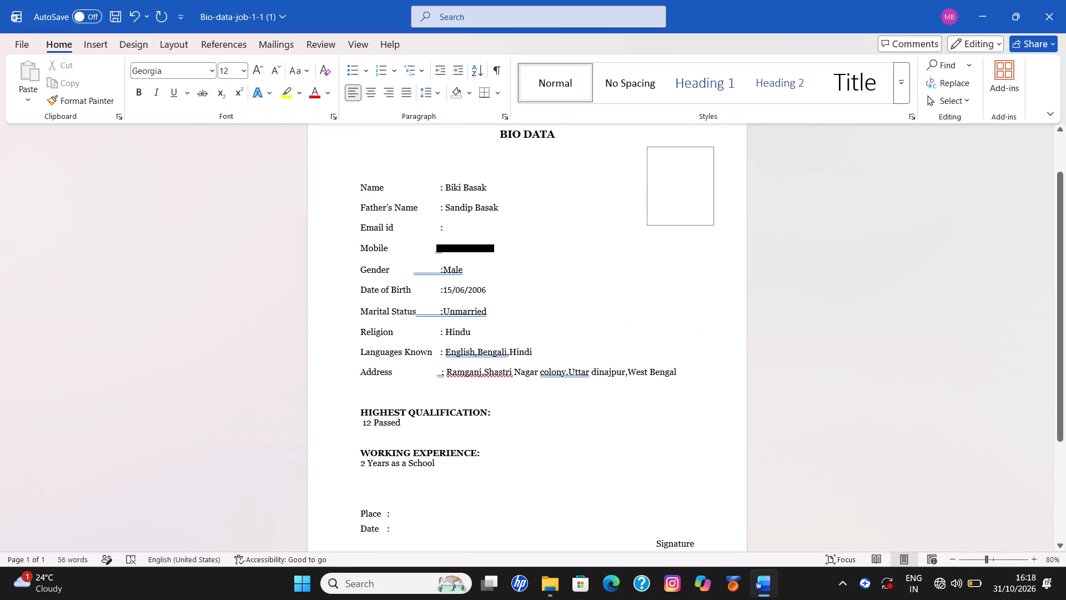
right_click(553, 369)
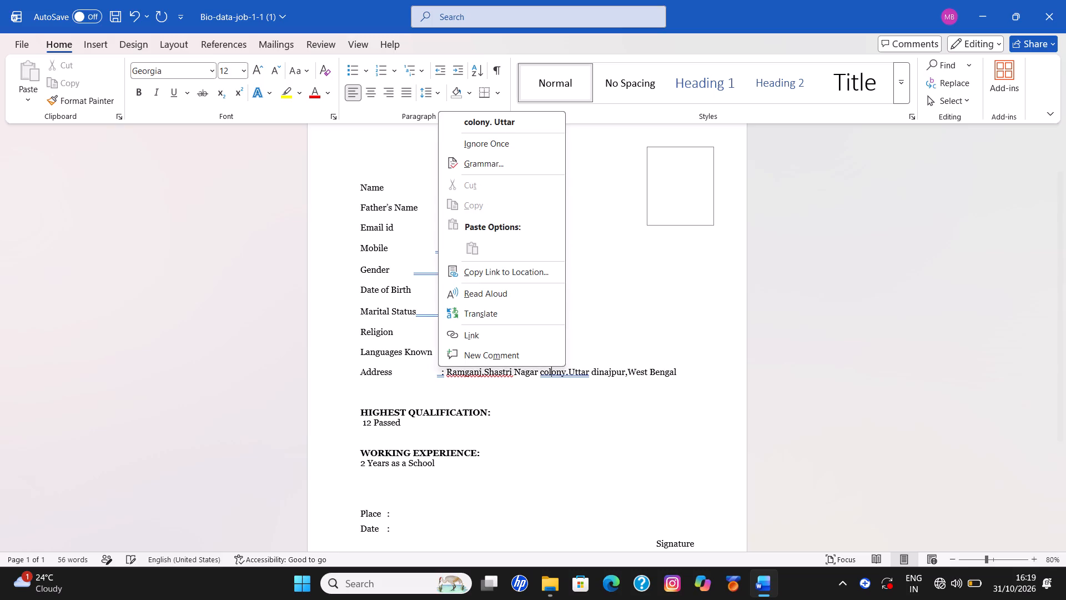
left_click(495, 151)
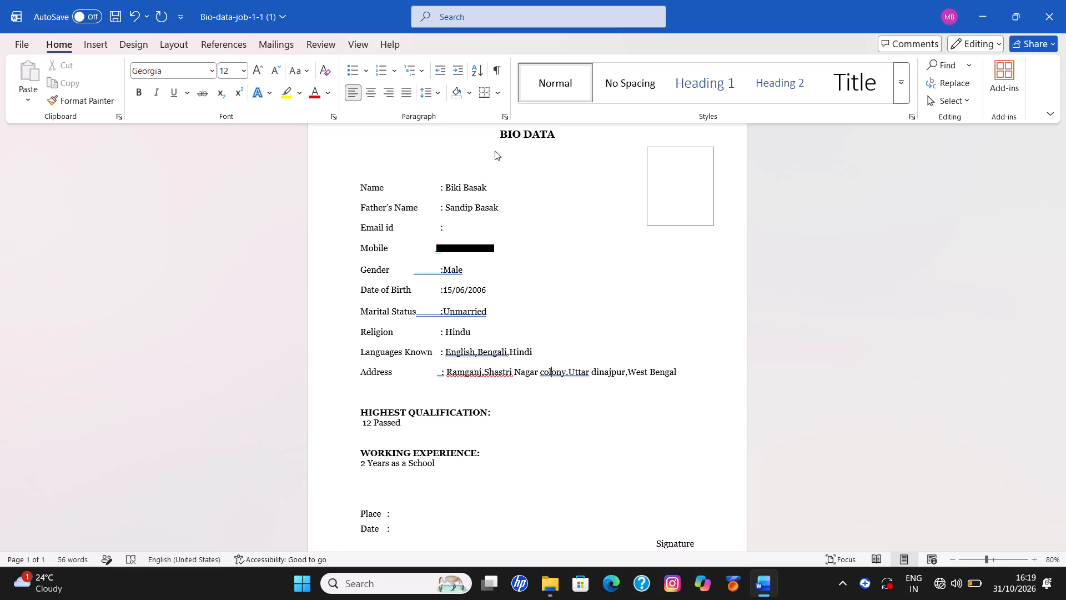
Clear the spelling and grammar flags on the town and locality words at the start of the Address value, without changing the text.
right_click(470, 376)
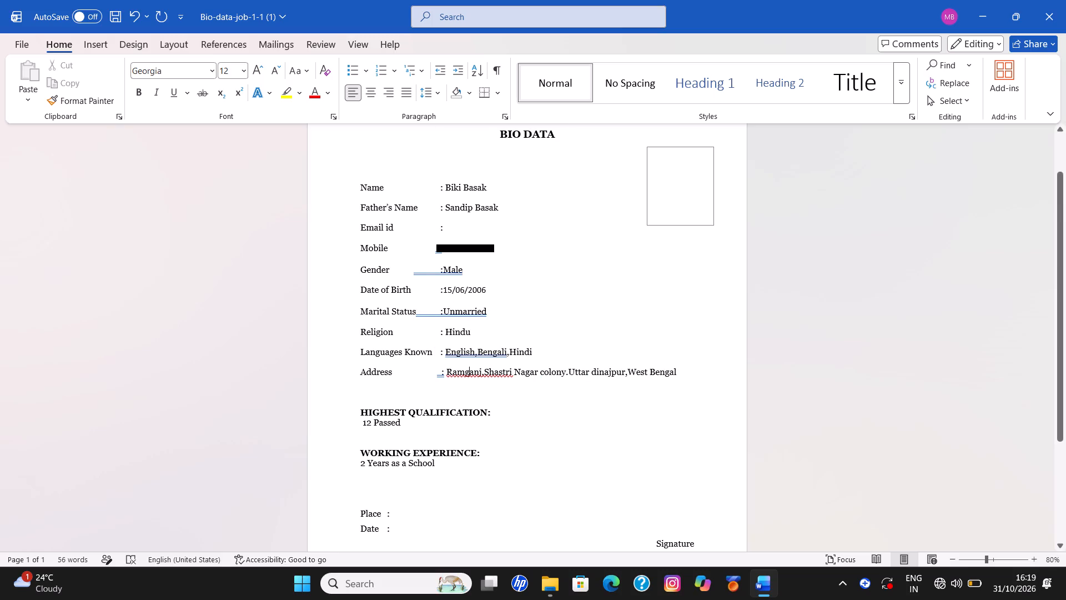
left_click(391, 146)
right_click(486, 371)
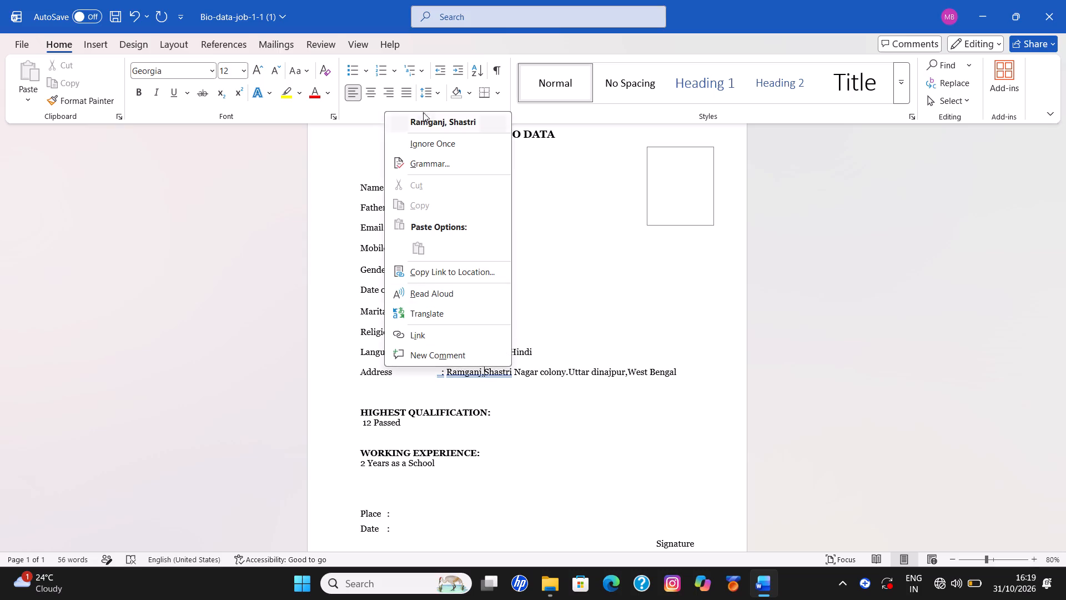
left_click(425, 138)
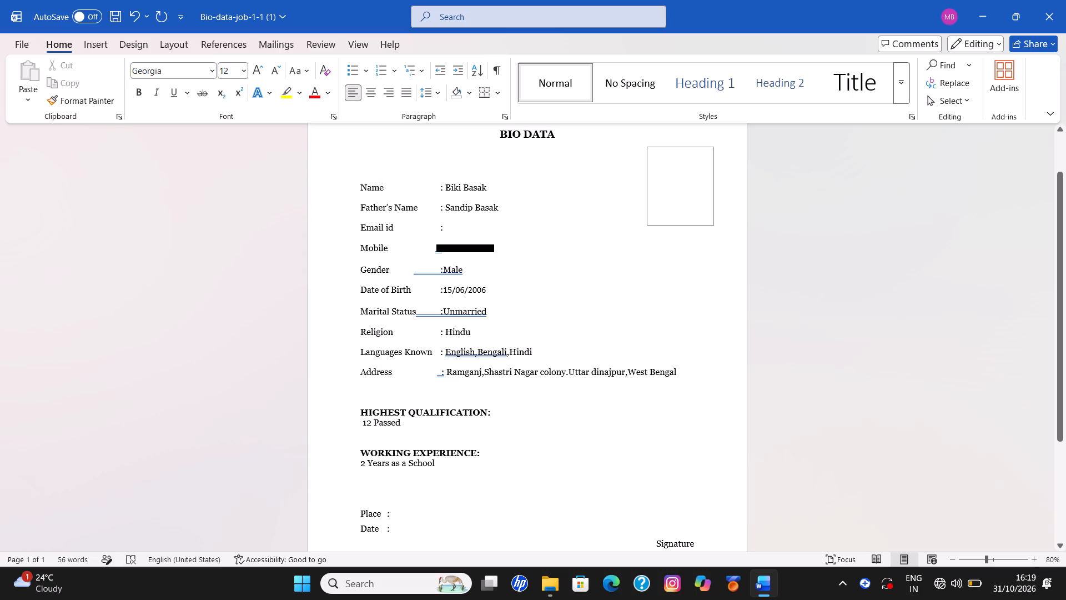
Ignore the grammar flags in the Languages Known and Marital Status fields, keeping their text as written.
left_click(462, 353)
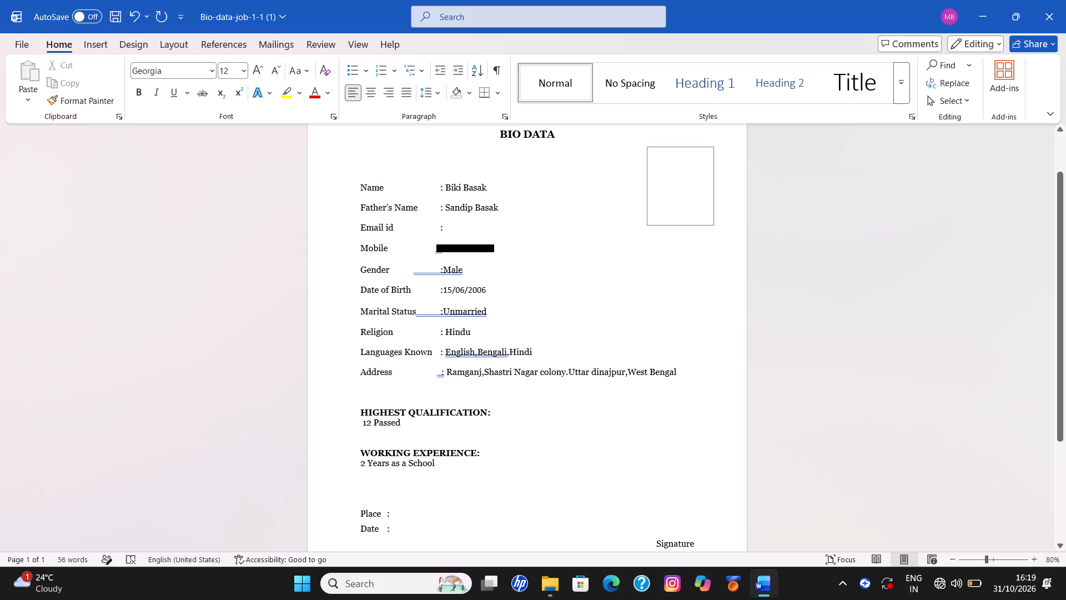
right_click(462, 353)
left_click(409, 117)
left_click(452, 317)
left_click(452, 317)
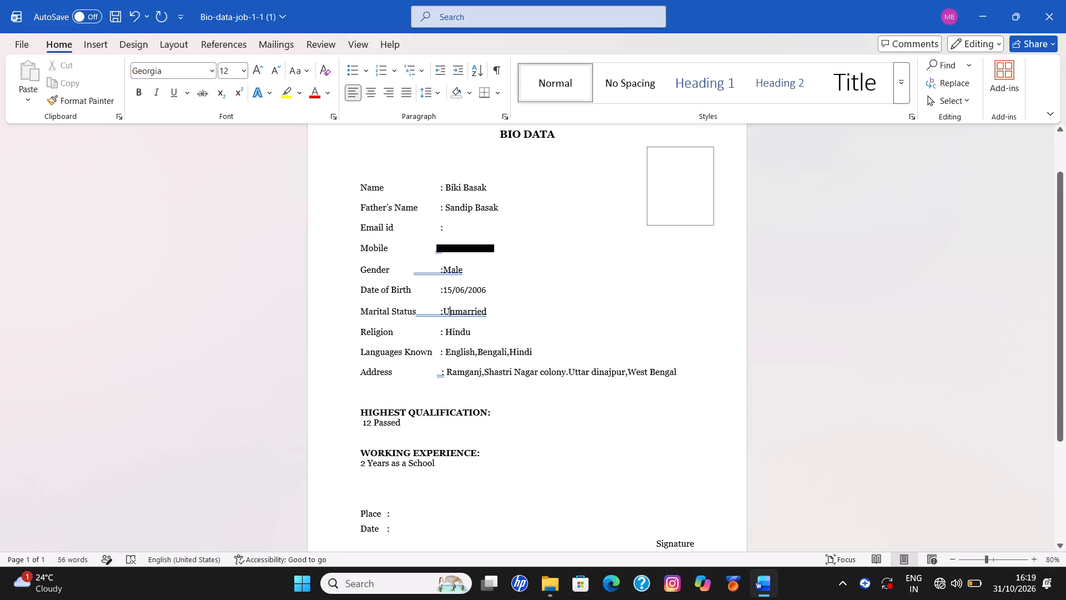
right_click(452, 317)
left_click(421, 85)
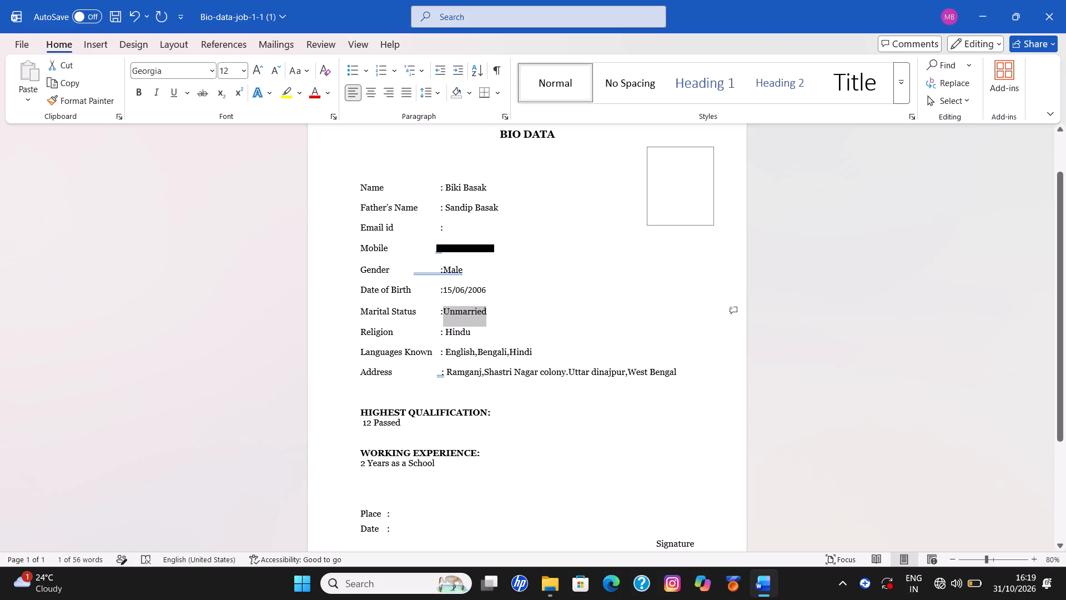
Ignore the grammar flags once in the Gender field and in the Mobile field.
left_click(439, 279)
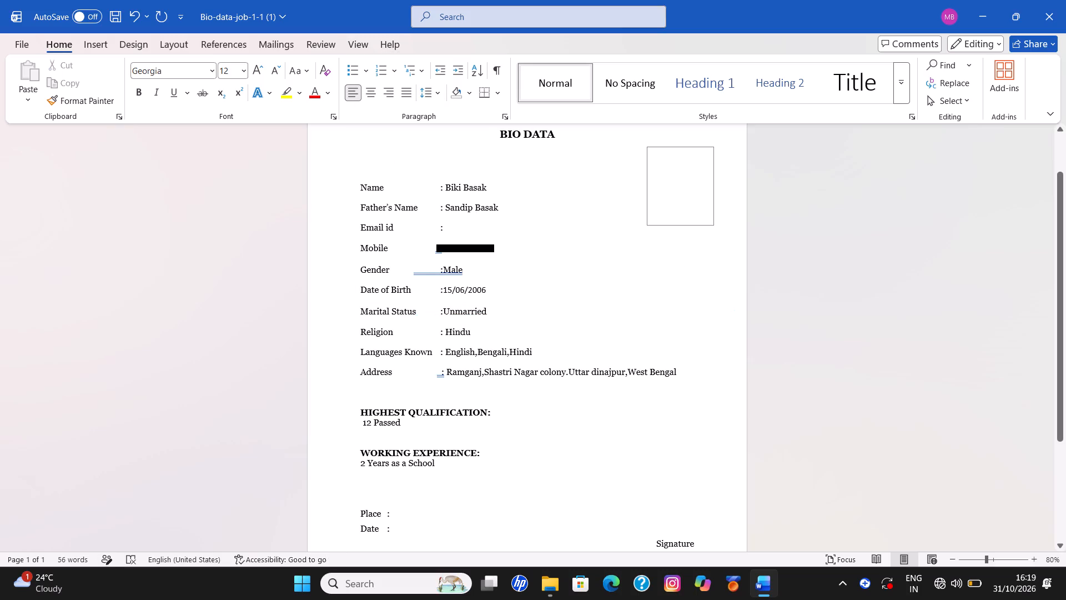
right_click(439, 272)
left_click(380, 303)
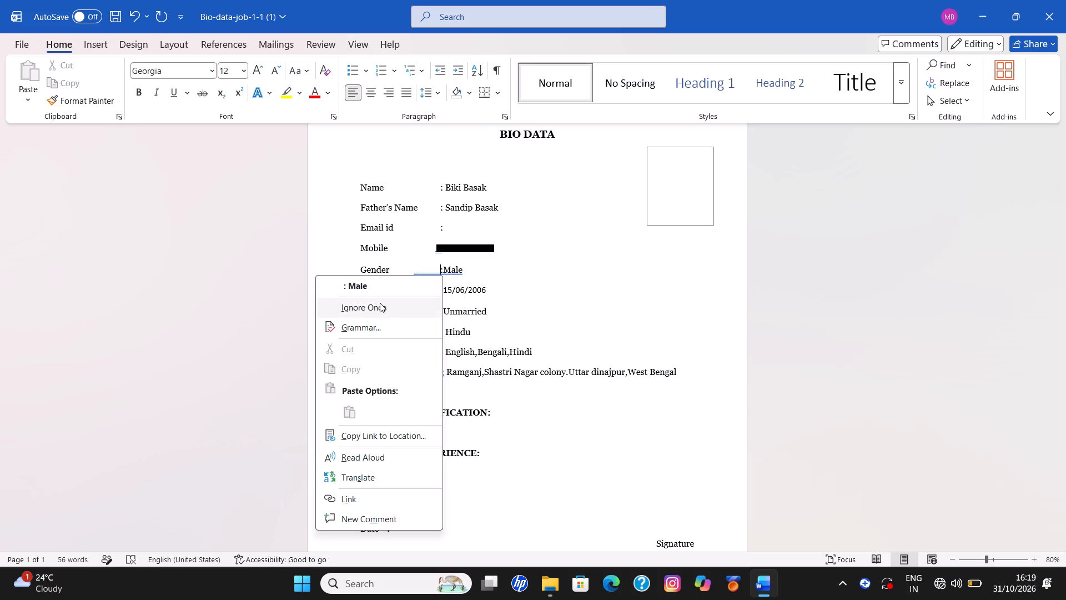
left_click(436, 252)
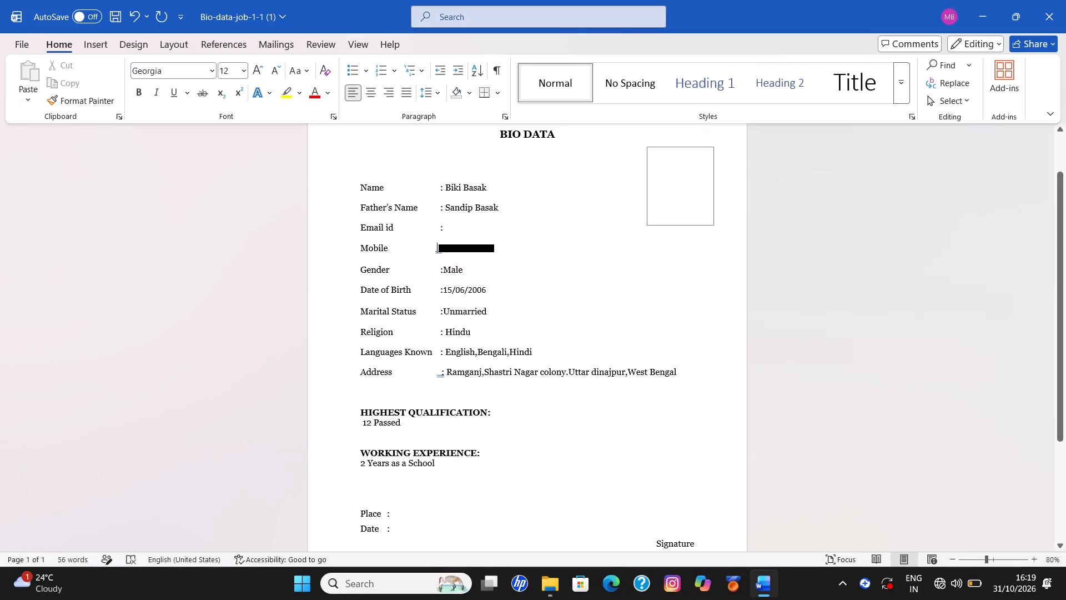
right_click(436, 252)
left_click(394, 277)
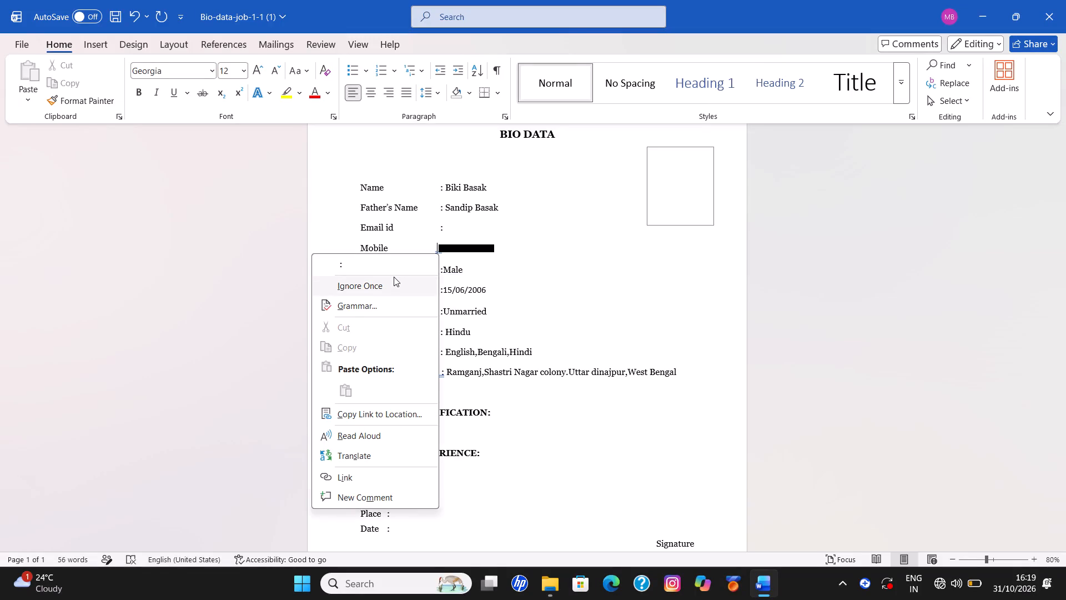
Ignore once the grammar flag on the colon before the Address value.
left_click(439, 377)
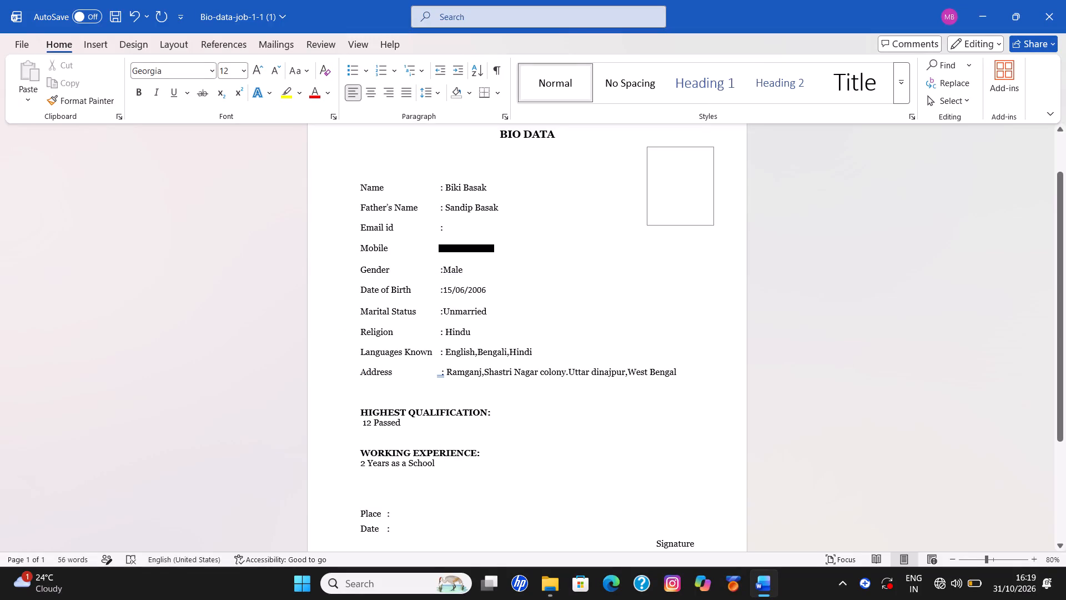
right_click(439, 377)
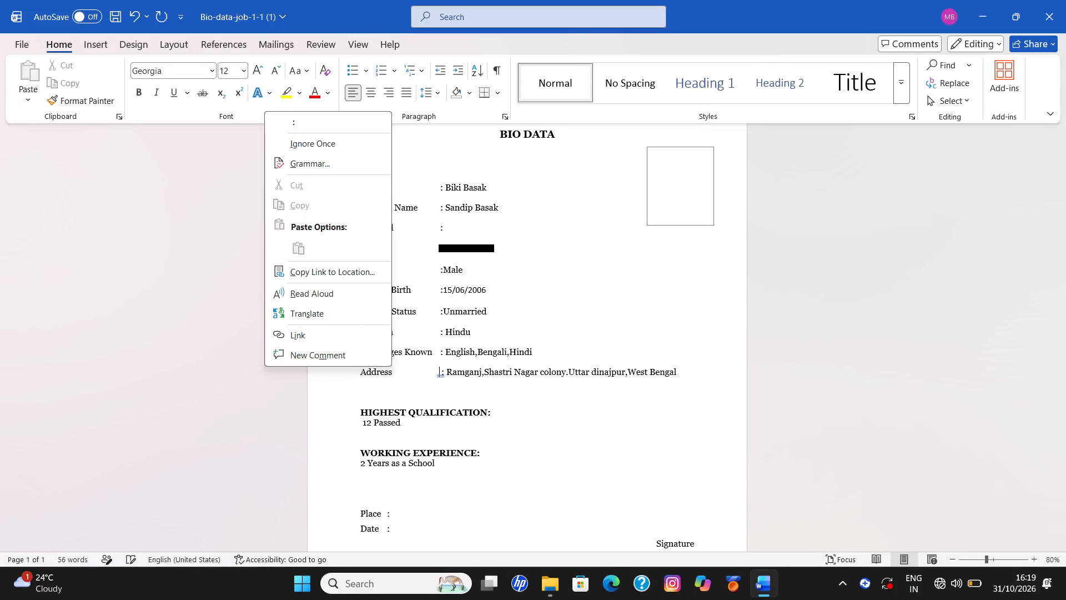
left_click(366, 140)
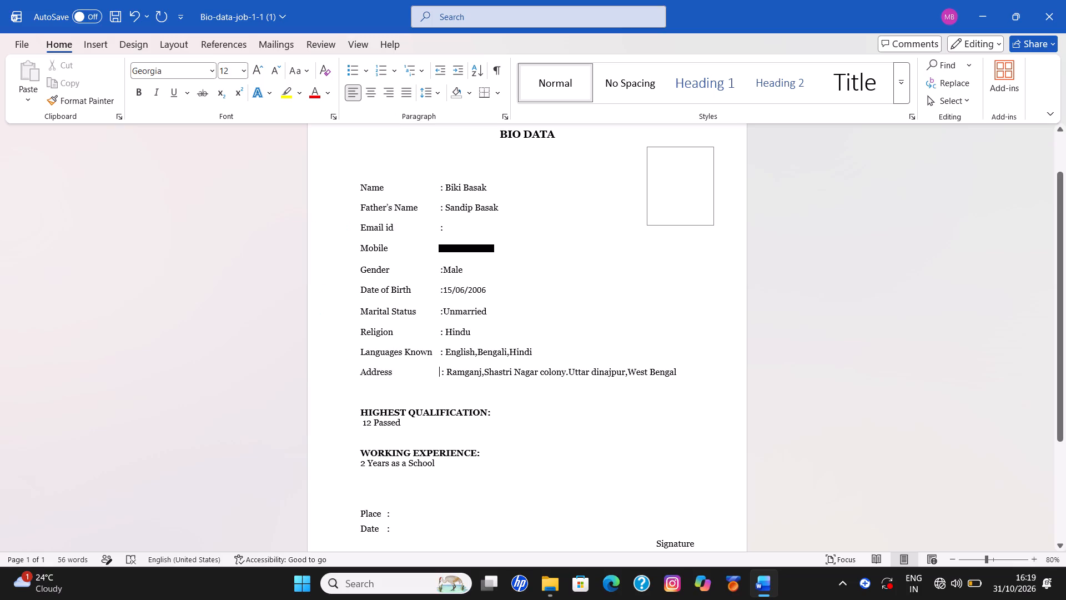
Add a space after the colon in the empty Email id field.
scroll(424, 326, "down", 1)
scroll(424, 326, "up", 1)
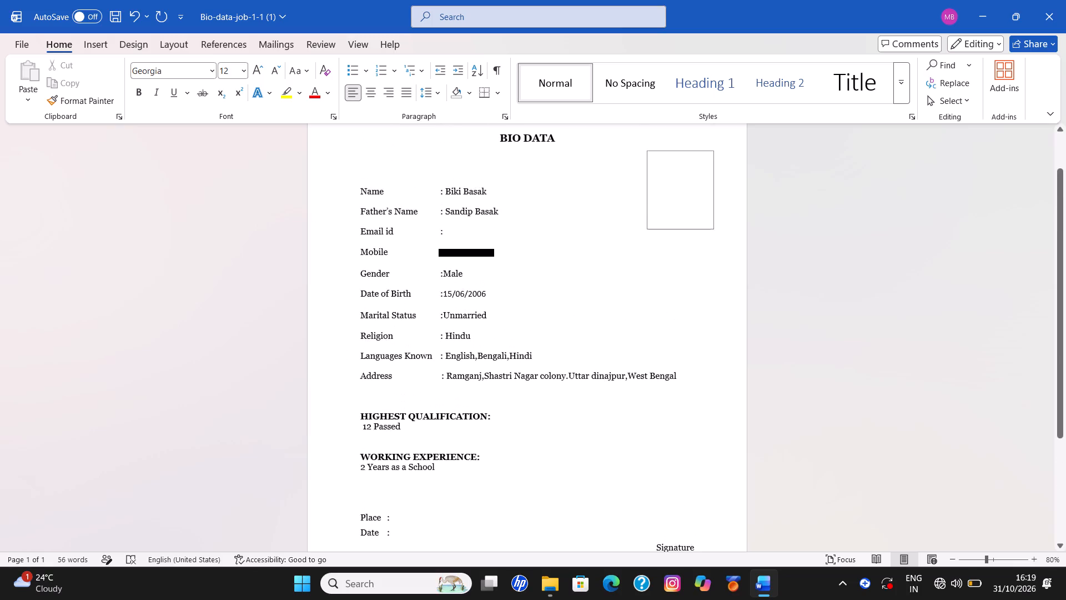
left_click(456, 229)
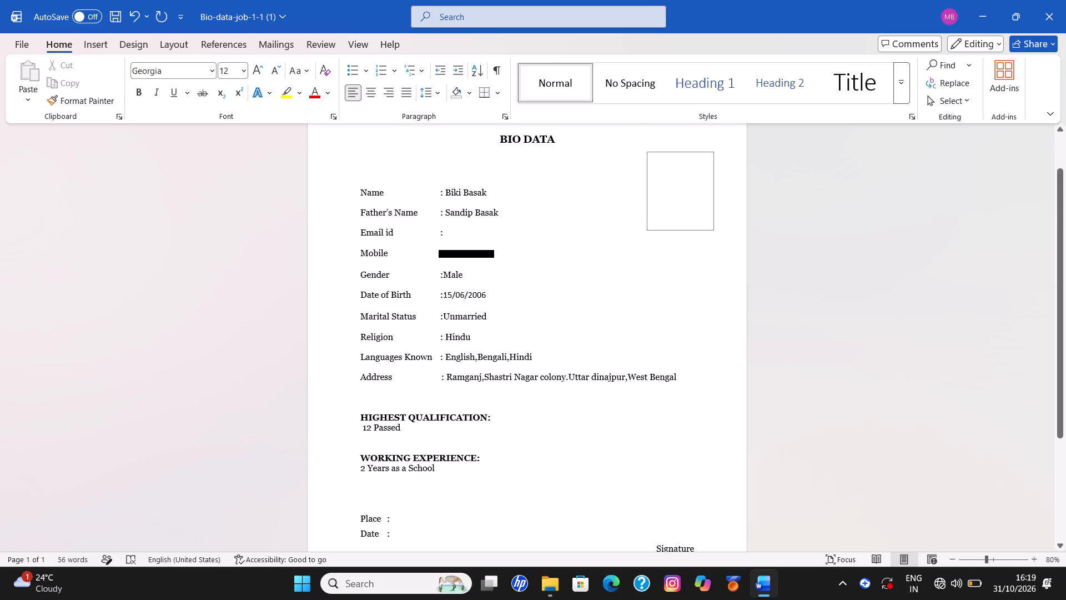
key("space")
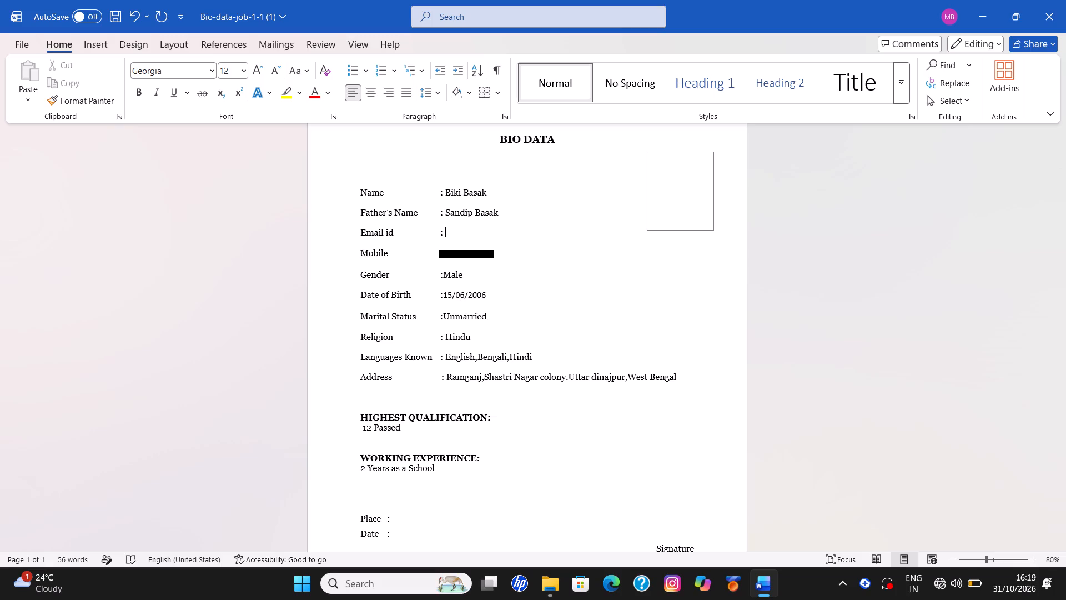
Delete the word HIGHEST from the qualification heading so that it reads QUALIFICATION:.
scroll(456, 229, "down", 2)
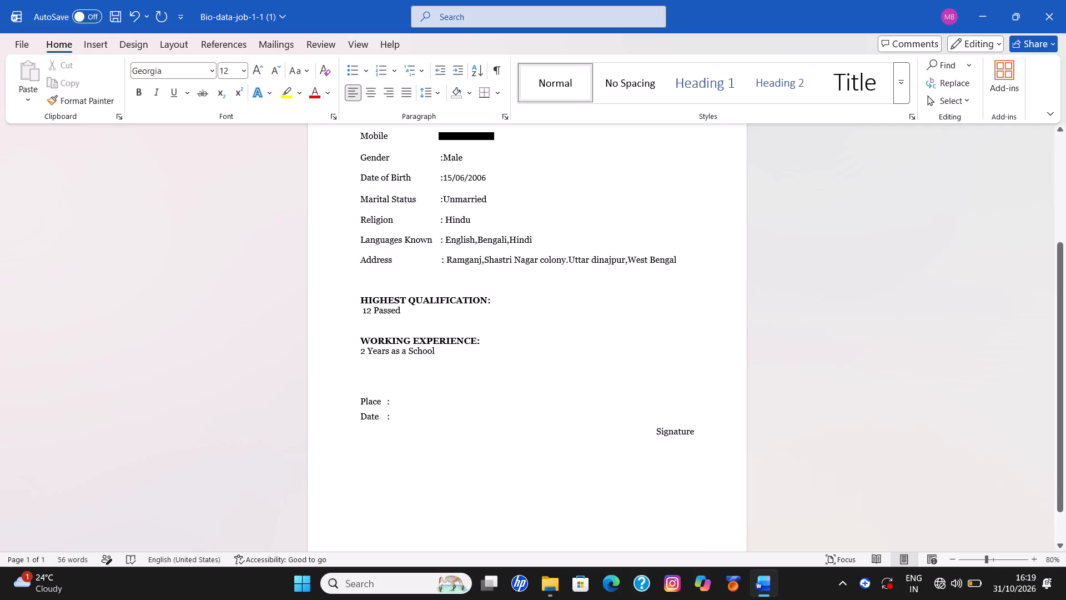
left_click(407, 299)
key("BackSpace")
key("BackSpace")
key("BackSpace")
key("BackSpace")
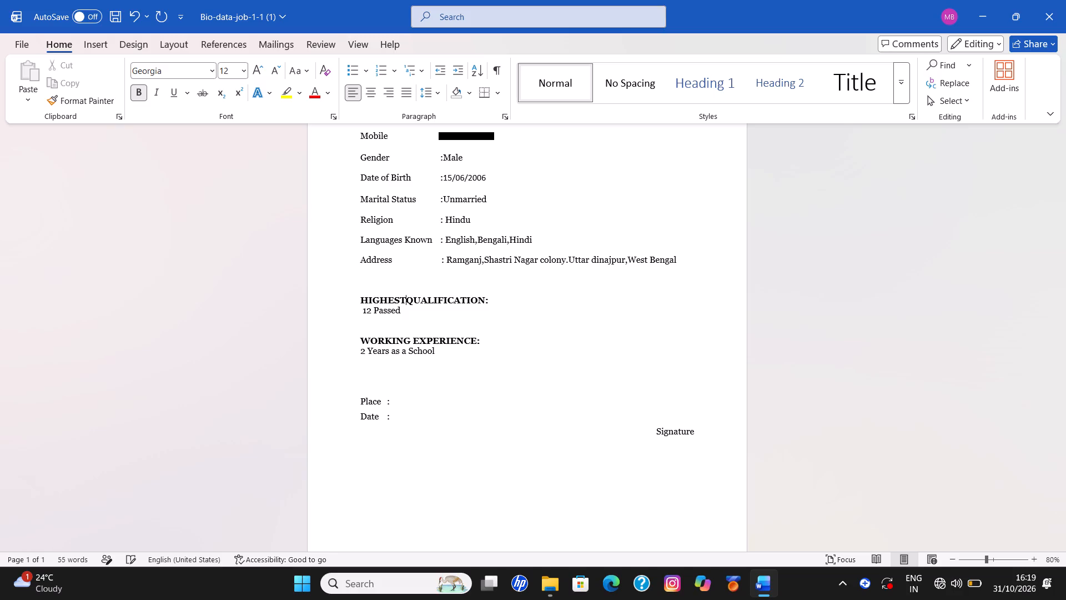
key("BackSpace")
key("BackSpace")
key("BackSpace")
key("BackSpace")
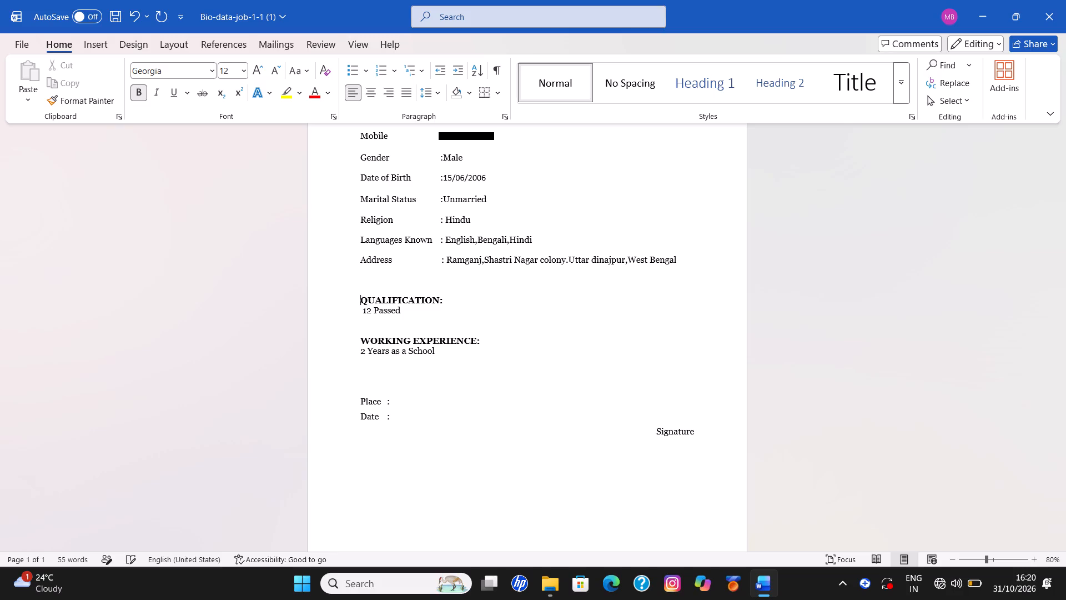
left_click(450, 294)
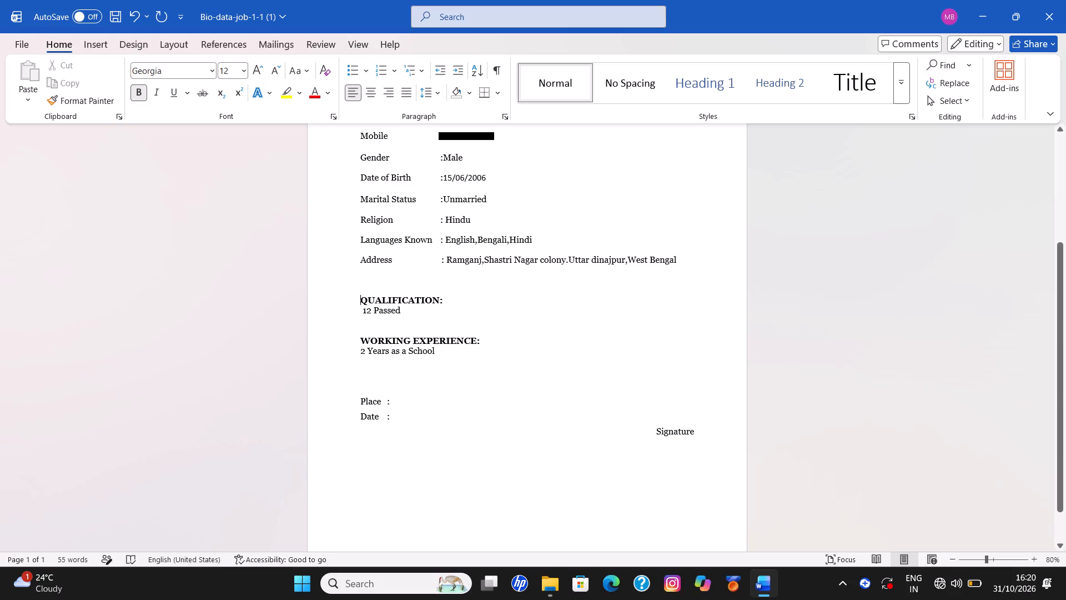
left_click(443, 305)
Change the number of years under WORKING EXPERIENCE to 3.
left_click(364, 350)
key("BackSpace")
key("3")
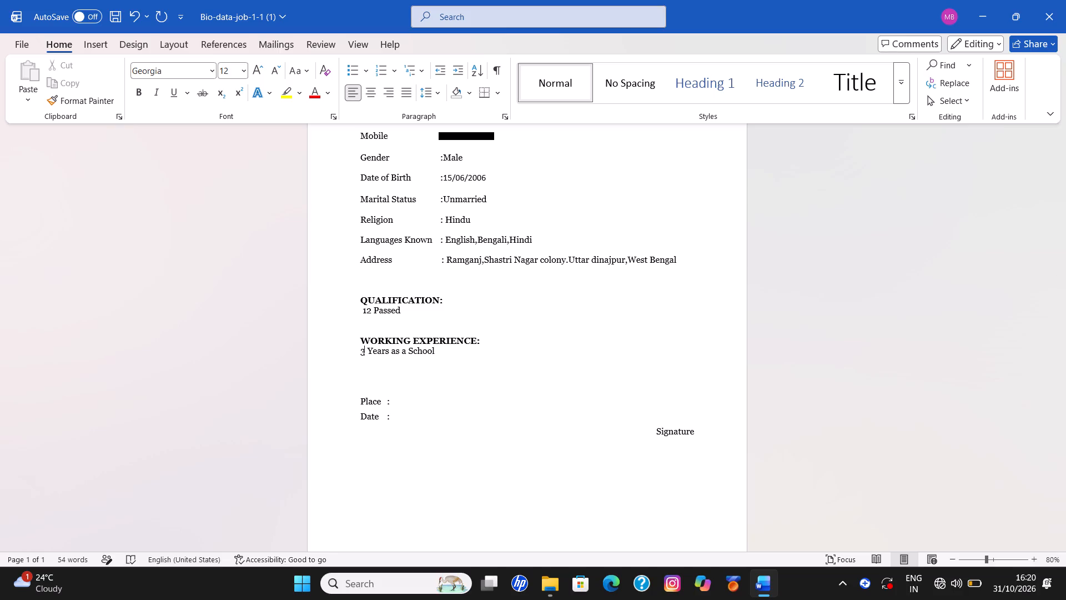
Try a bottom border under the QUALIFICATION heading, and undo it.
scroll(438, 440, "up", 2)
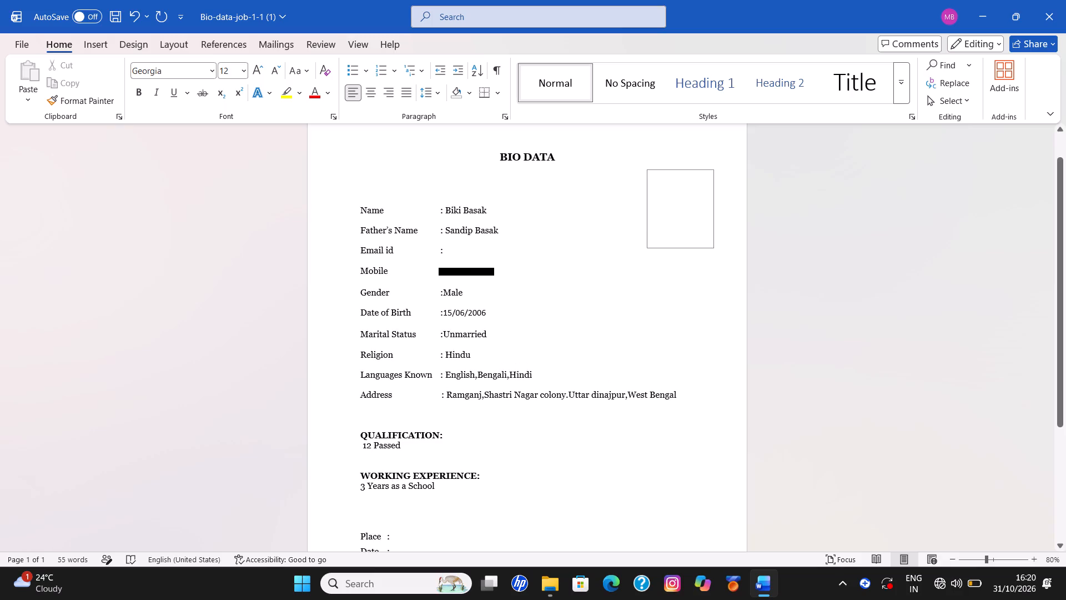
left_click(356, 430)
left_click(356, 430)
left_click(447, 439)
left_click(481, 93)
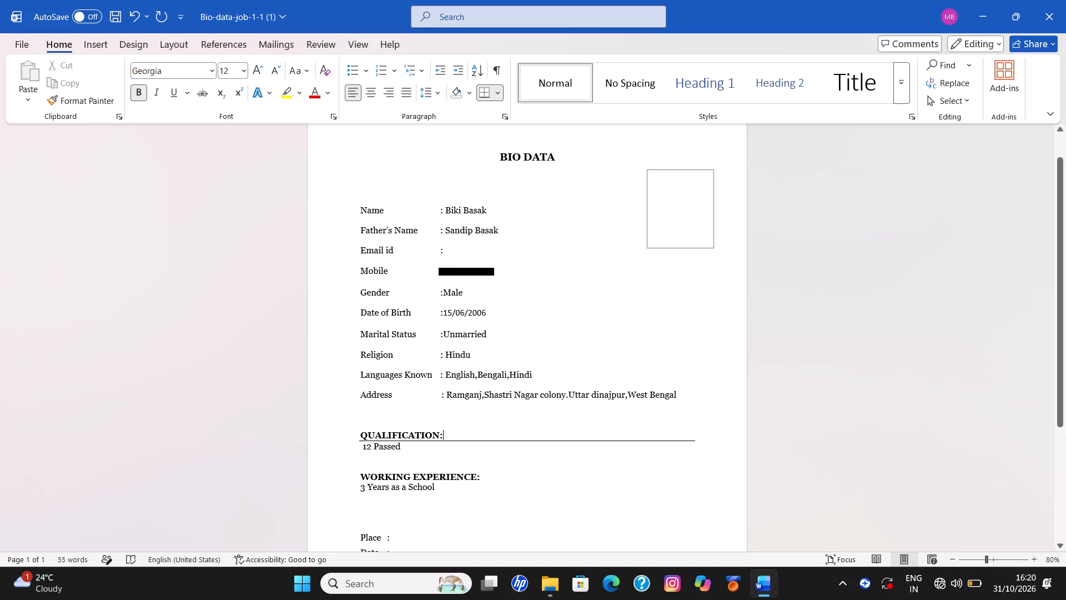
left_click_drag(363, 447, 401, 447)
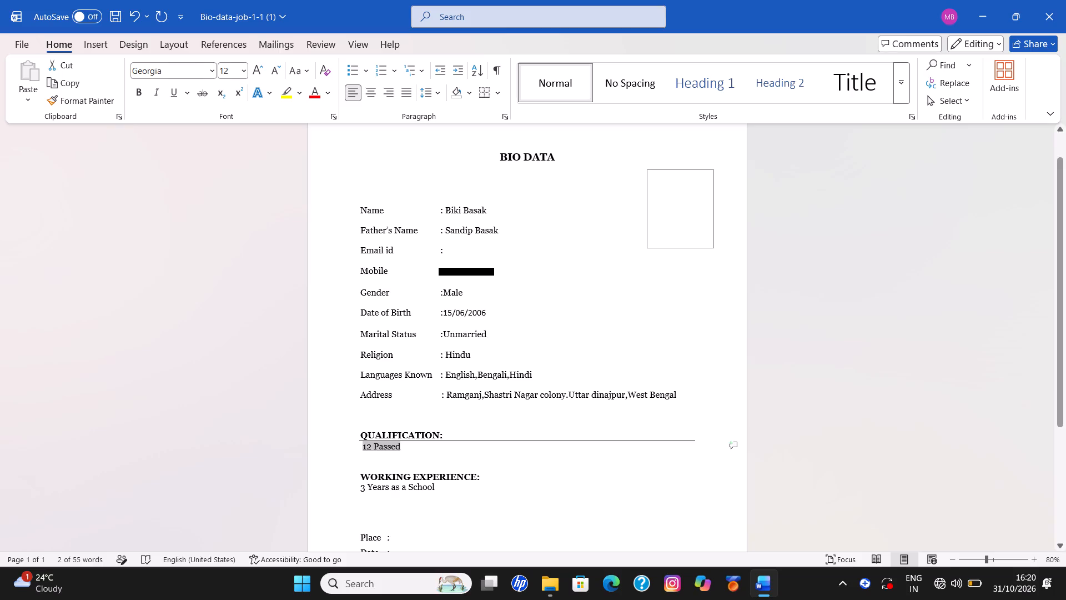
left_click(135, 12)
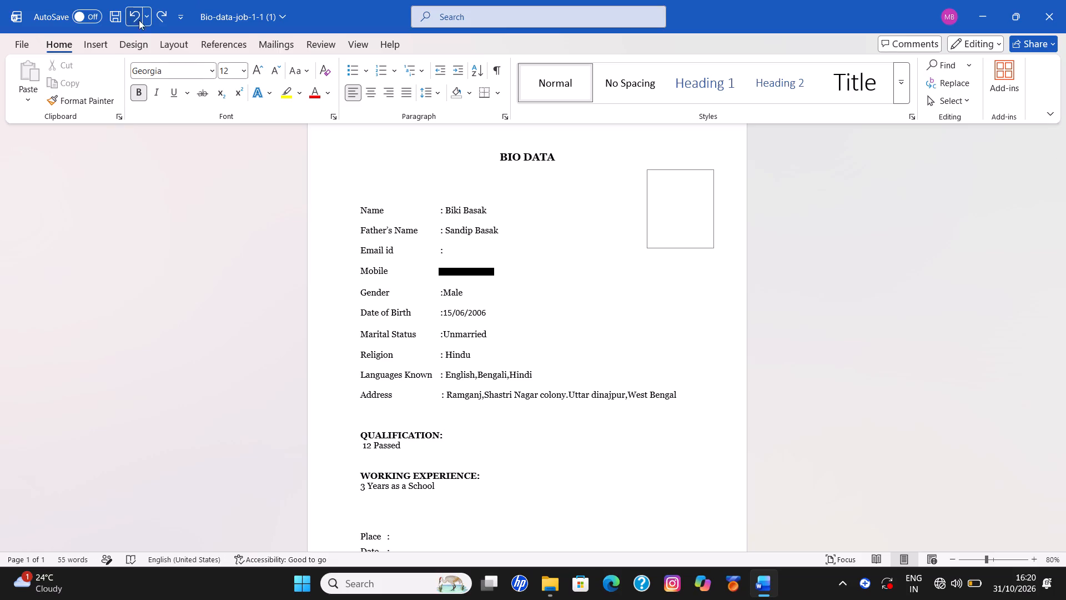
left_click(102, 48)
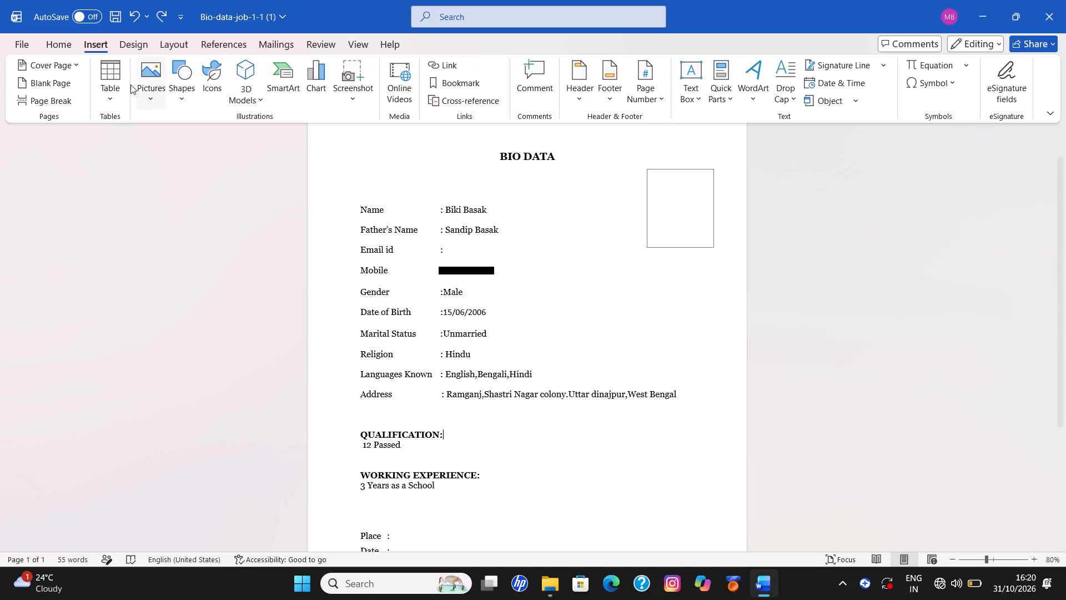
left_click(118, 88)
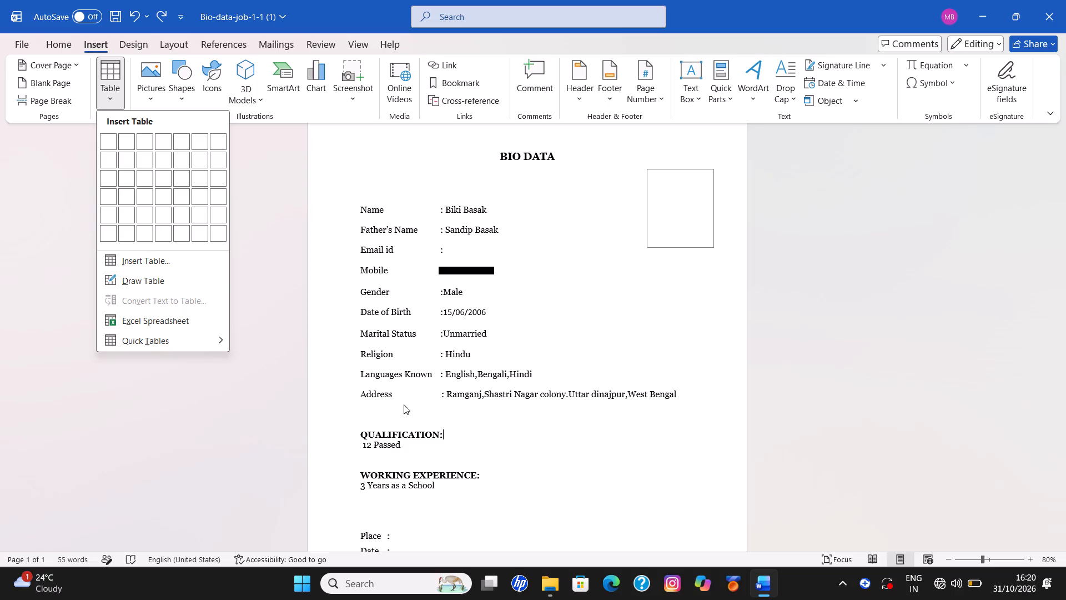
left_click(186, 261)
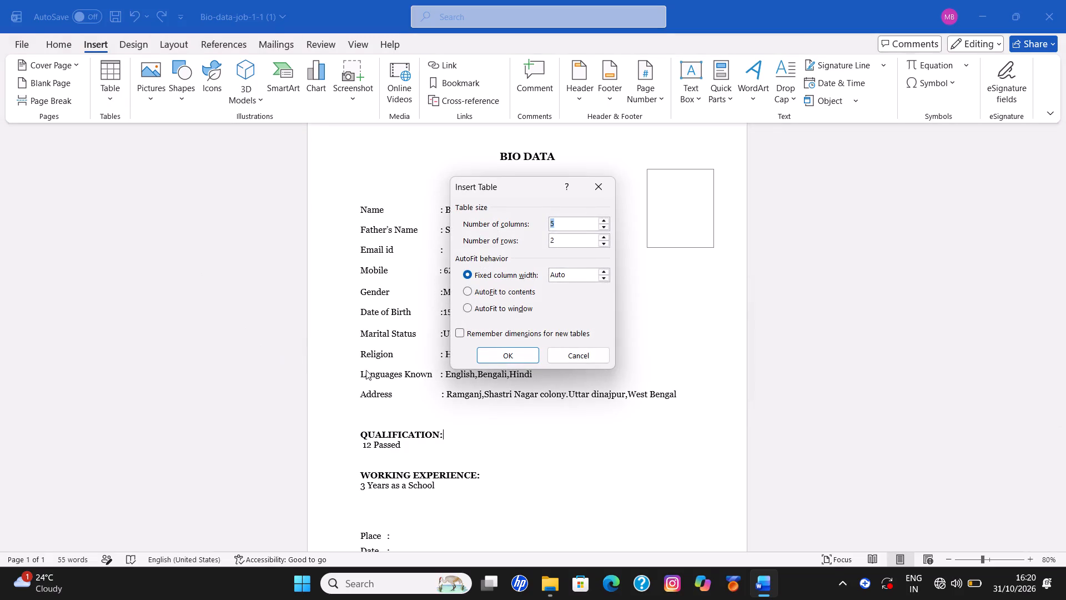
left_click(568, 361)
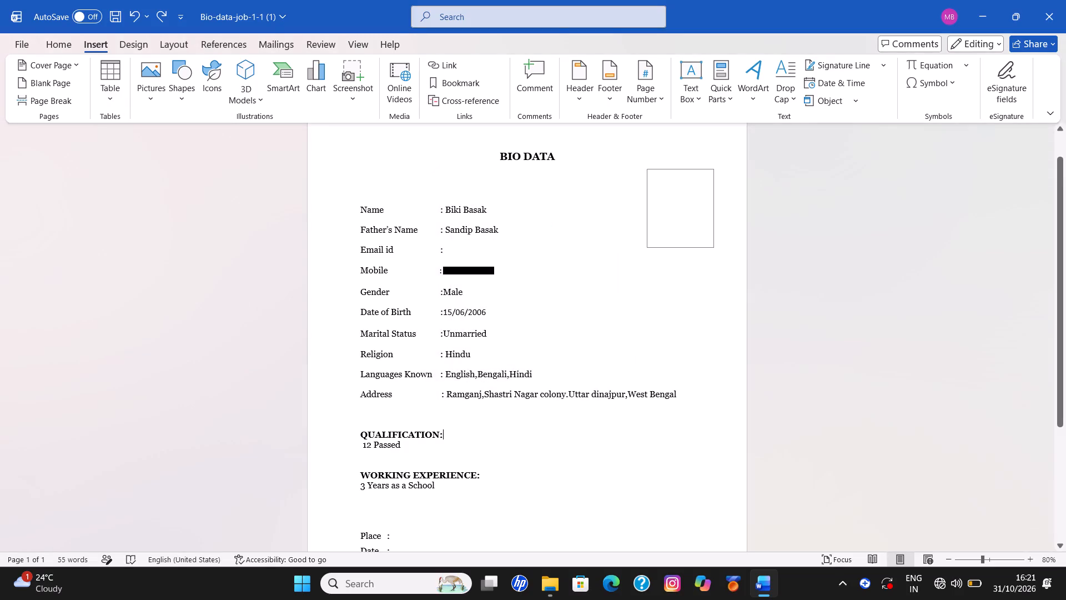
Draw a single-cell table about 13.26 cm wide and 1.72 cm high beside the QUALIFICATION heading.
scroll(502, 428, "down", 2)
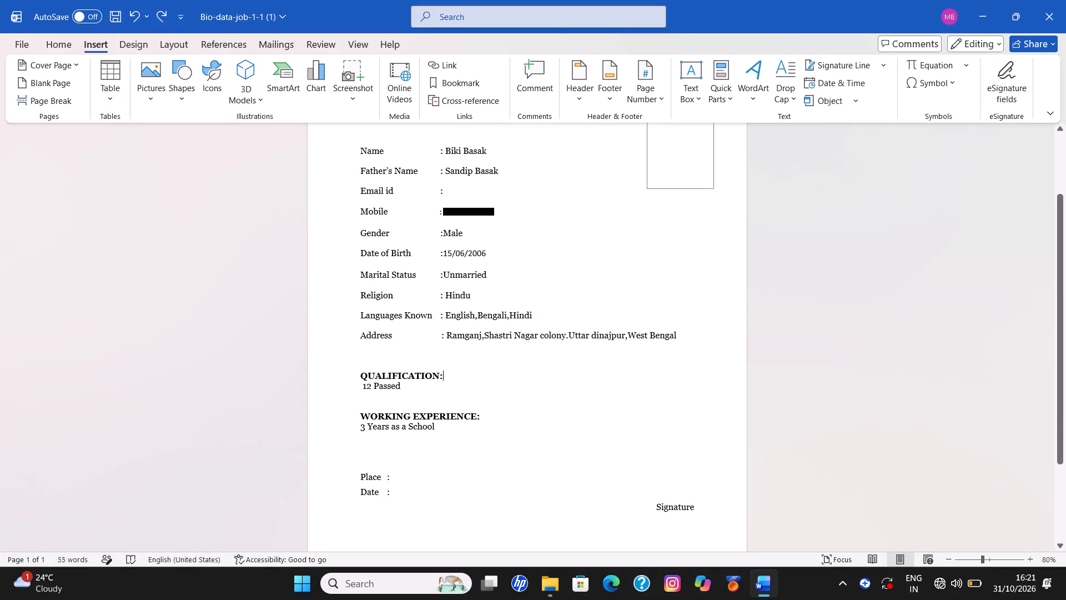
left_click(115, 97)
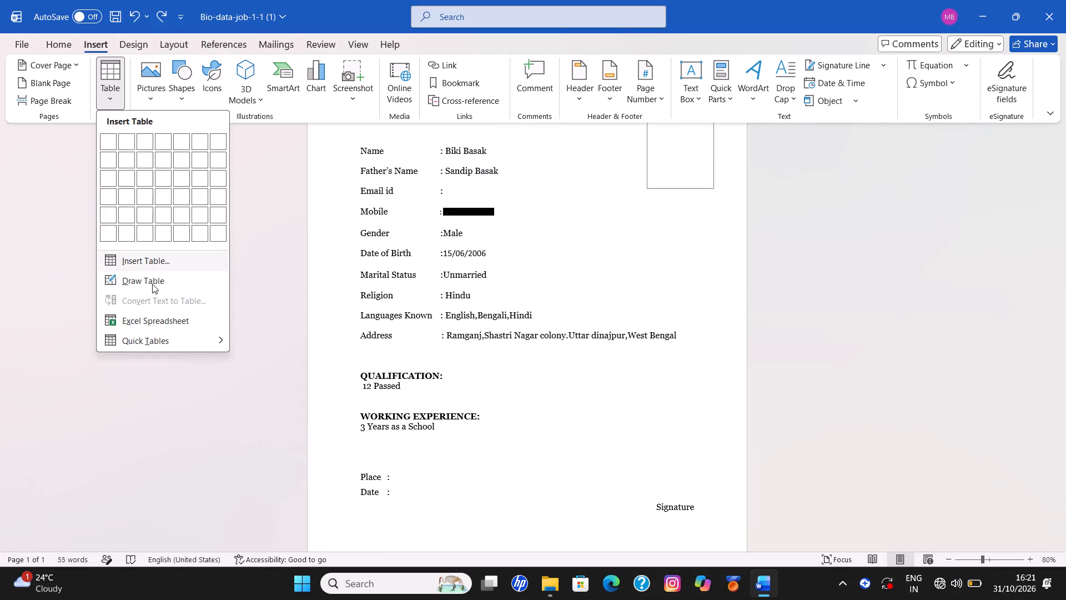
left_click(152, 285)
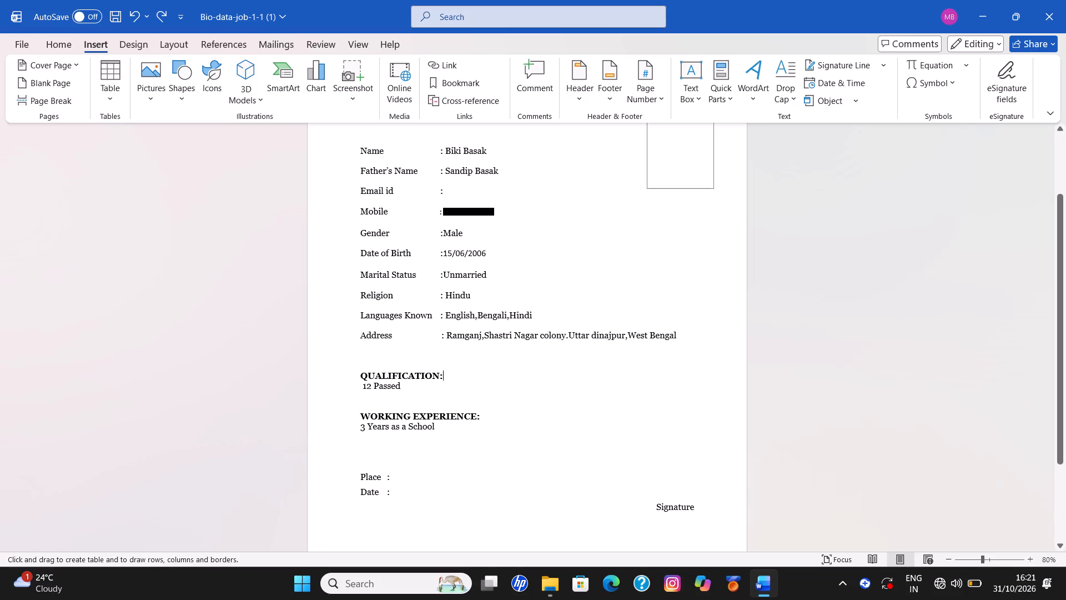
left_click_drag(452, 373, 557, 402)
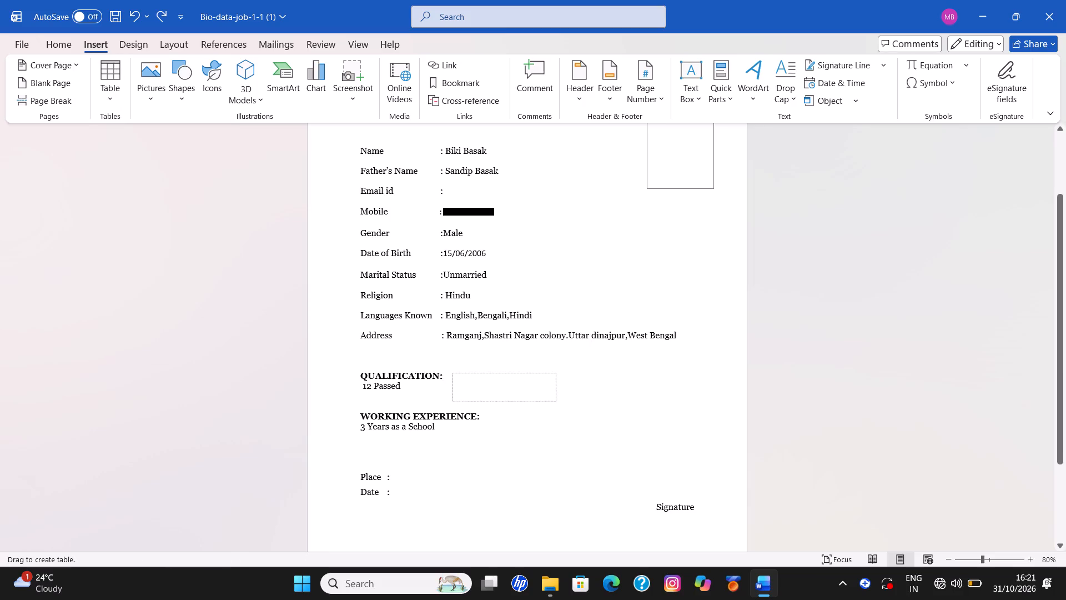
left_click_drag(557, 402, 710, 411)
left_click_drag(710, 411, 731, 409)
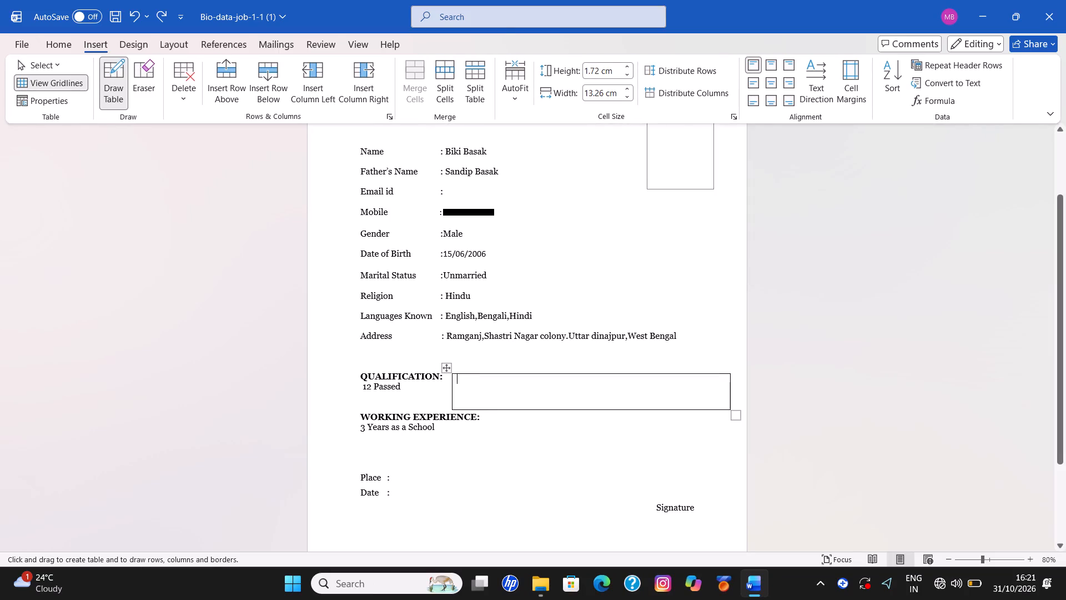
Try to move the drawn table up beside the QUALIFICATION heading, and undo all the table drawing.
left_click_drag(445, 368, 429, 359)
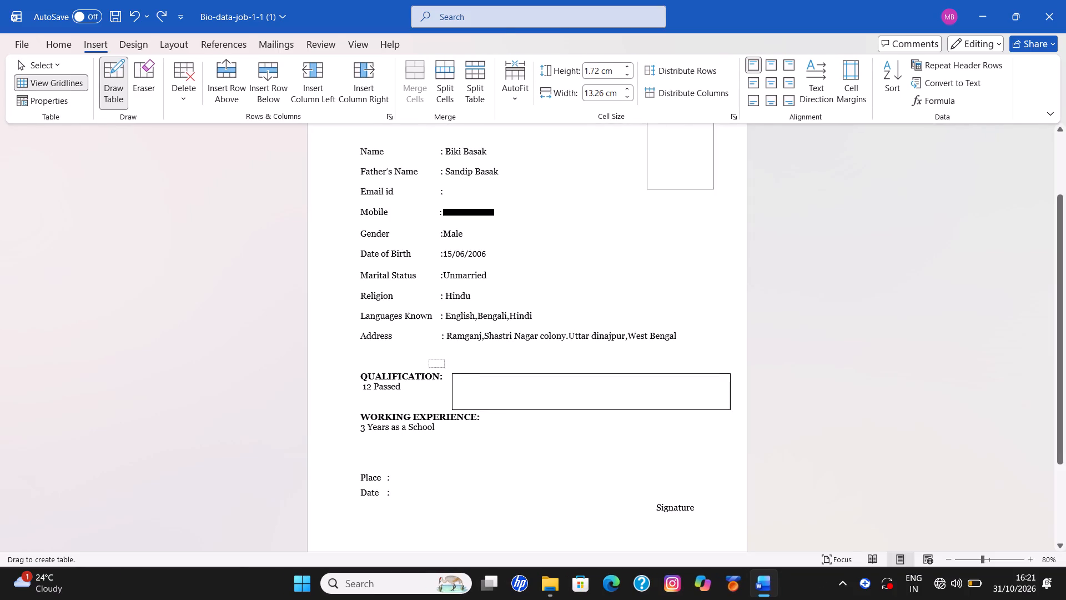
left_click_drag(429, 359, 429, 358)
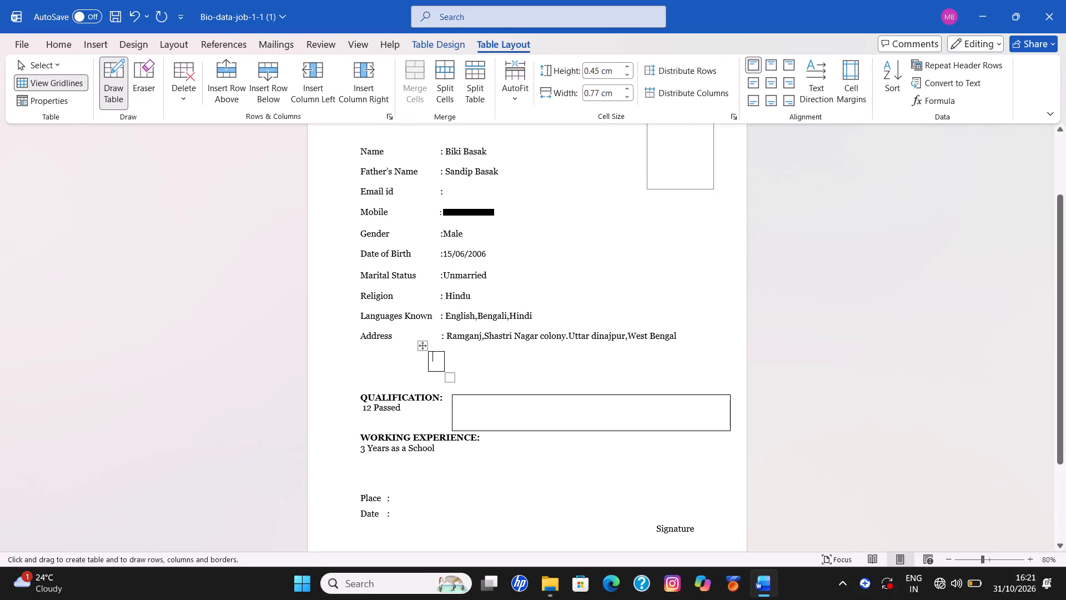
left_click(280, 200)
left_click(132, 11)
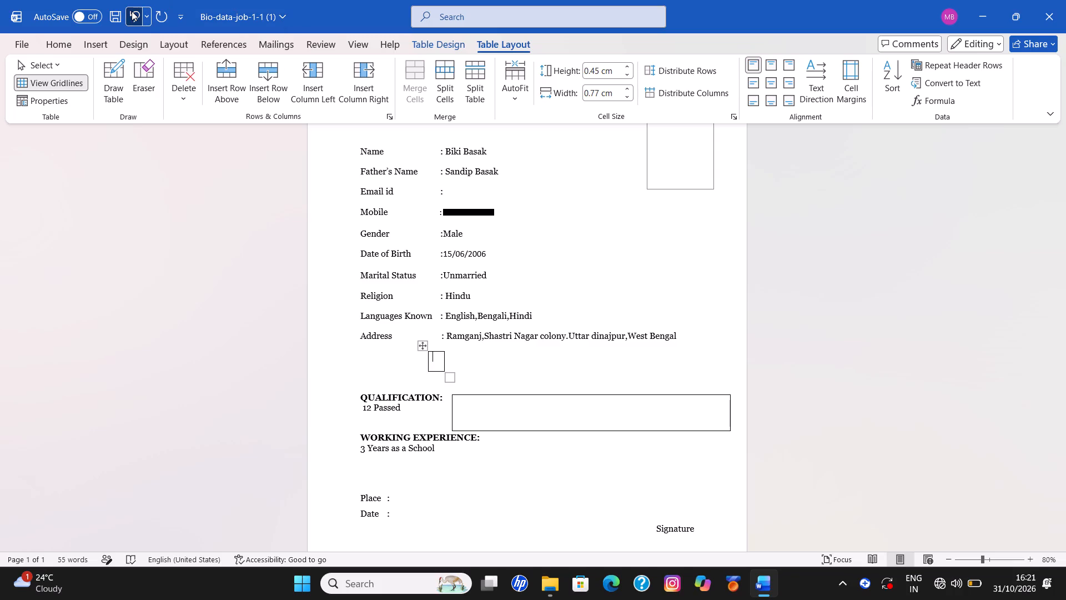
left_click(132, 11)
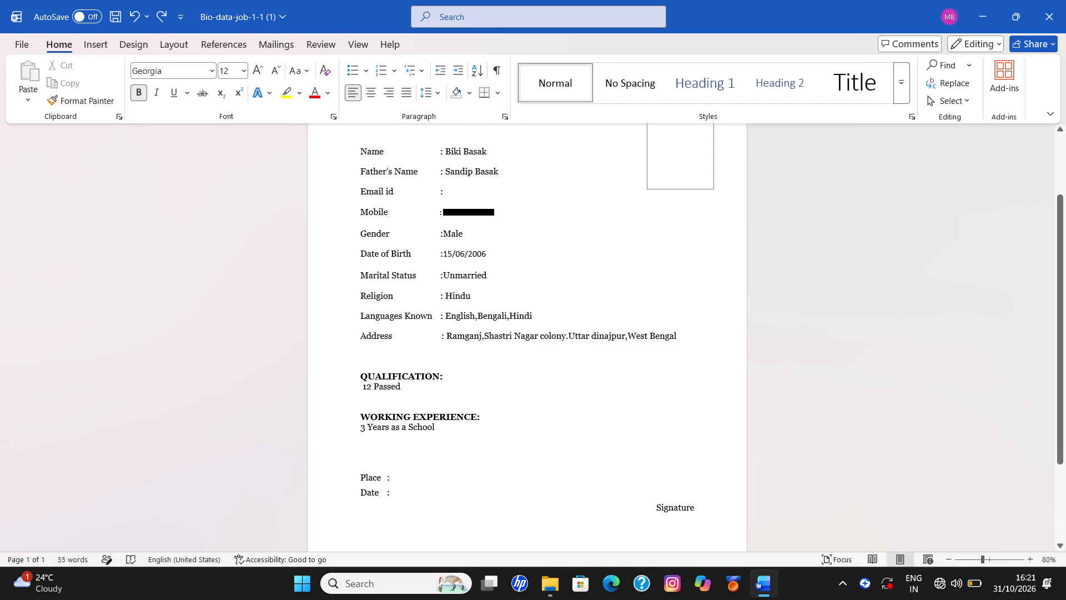
Delete the 12 Passed entry under the QUALIFICATION heading and add four blank lines in its place.
left_click(424, 387)
key("BackSpace")
key("BackSpace")
key("BackSpace")
key("BackSpace")
key("BackSpace")
key("BackSpace")
key("BackSpace")
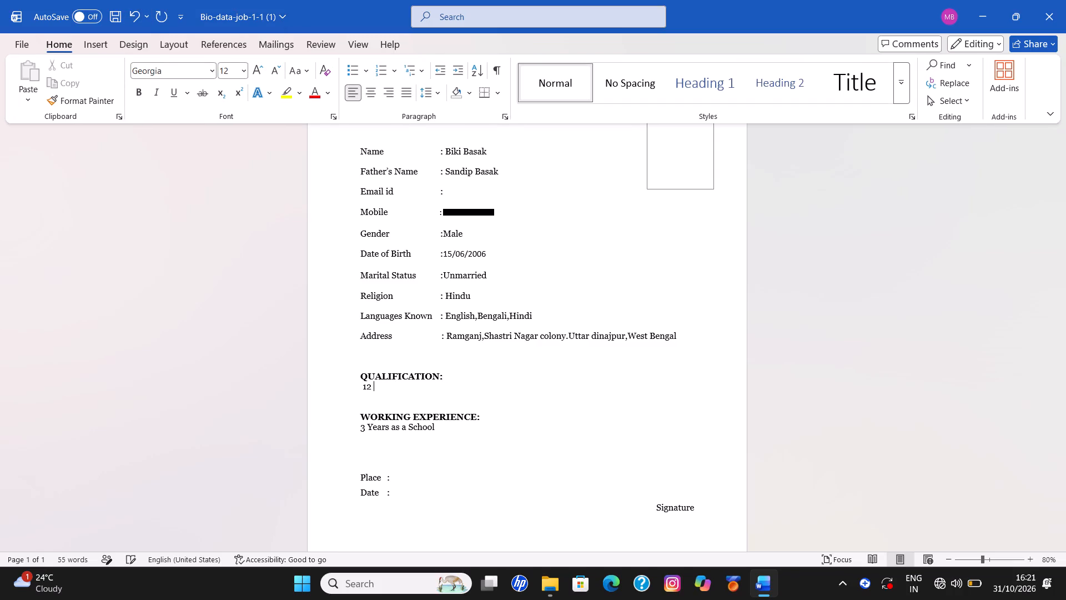
key("BackSpace")
key("BackSpace")
key("Return")
key("Return")
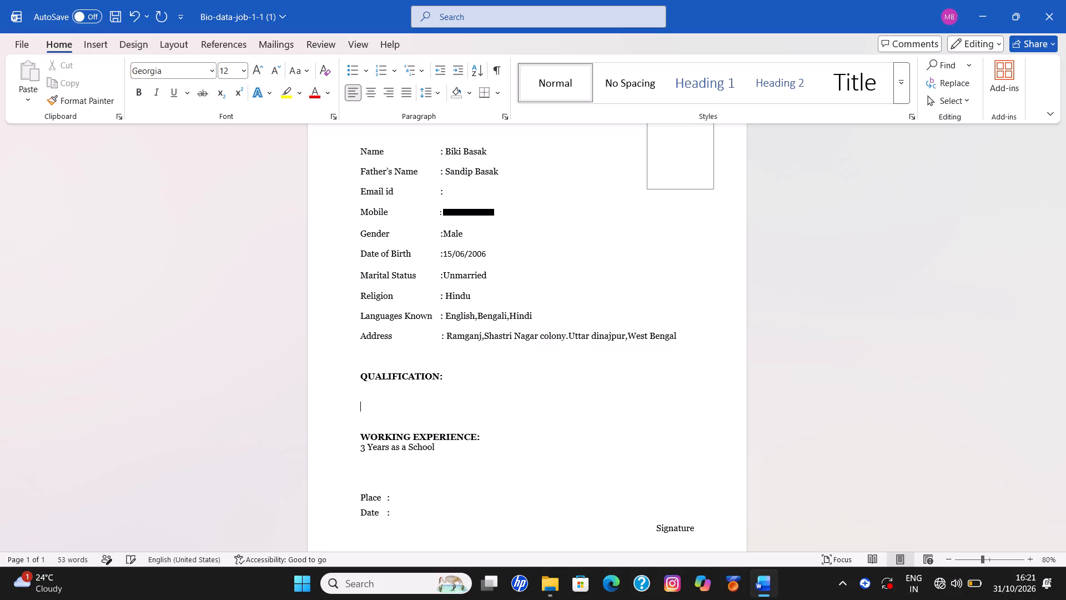
key("Return")
scroll(424, 387, "down", 1)
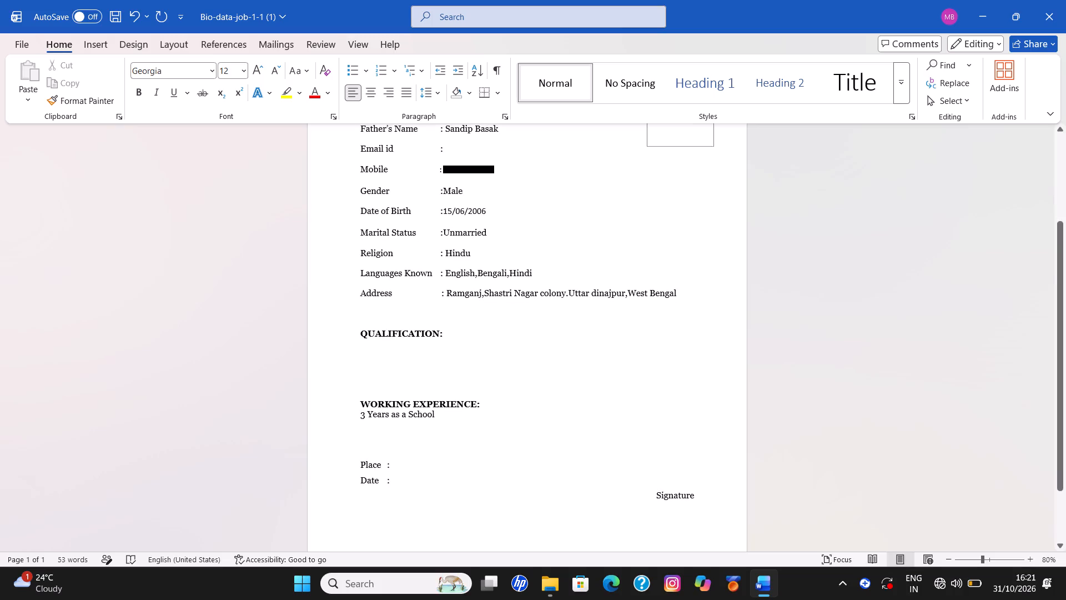
key("Return")
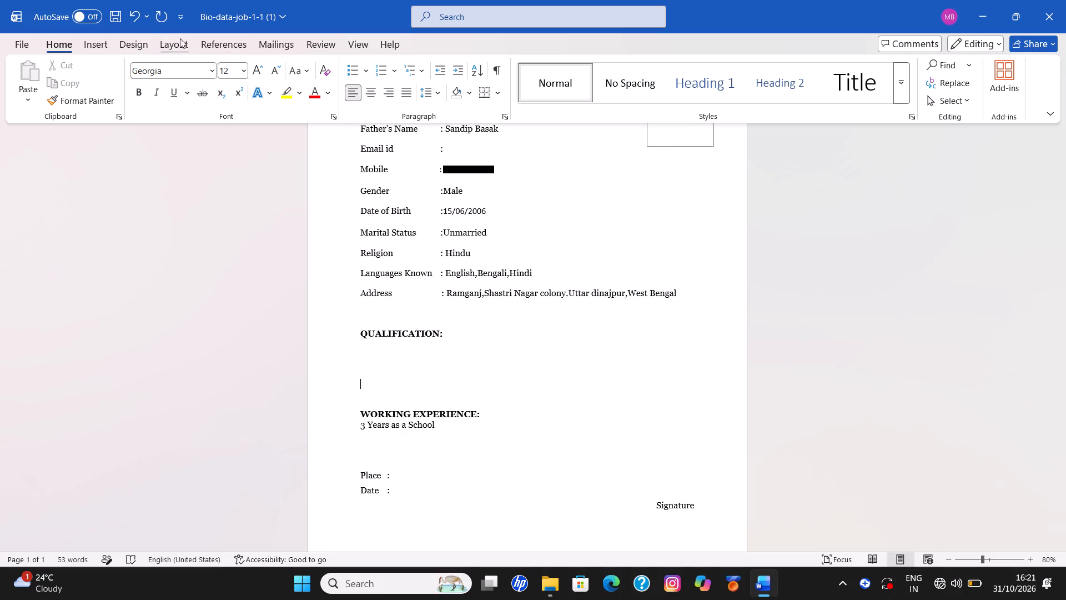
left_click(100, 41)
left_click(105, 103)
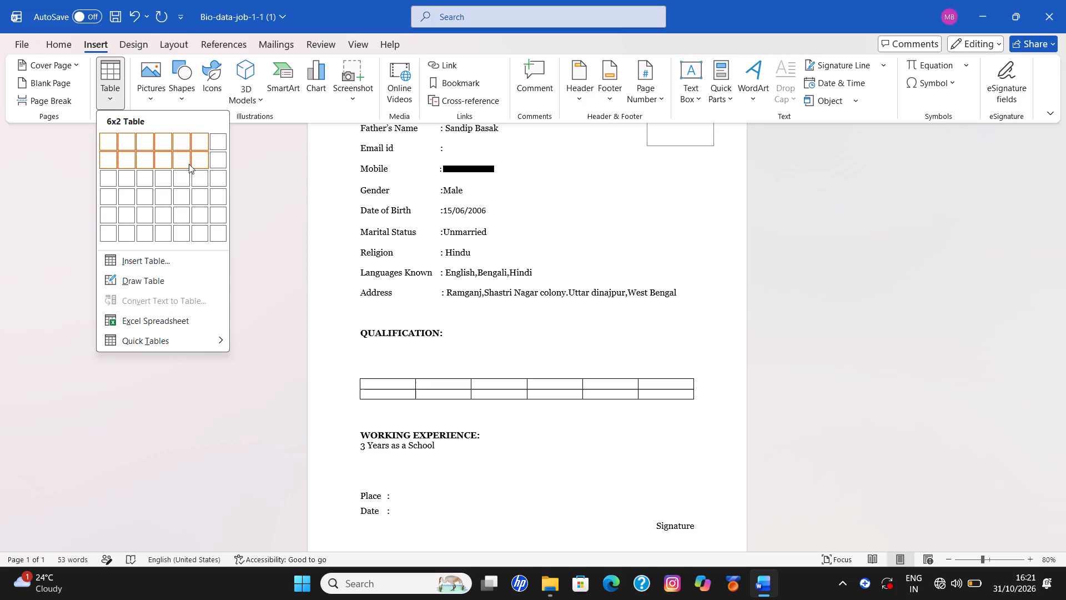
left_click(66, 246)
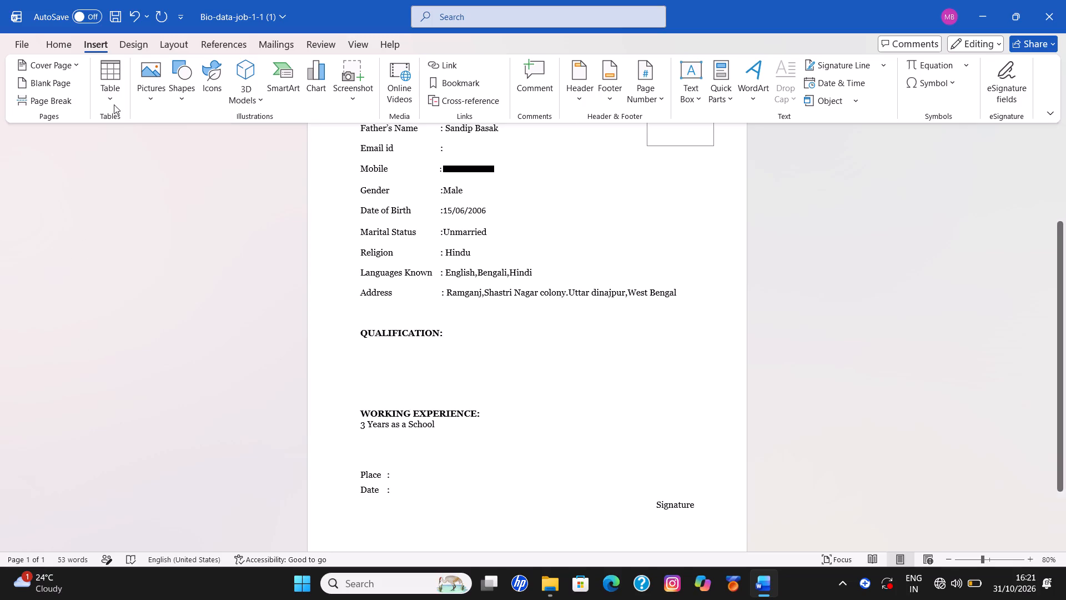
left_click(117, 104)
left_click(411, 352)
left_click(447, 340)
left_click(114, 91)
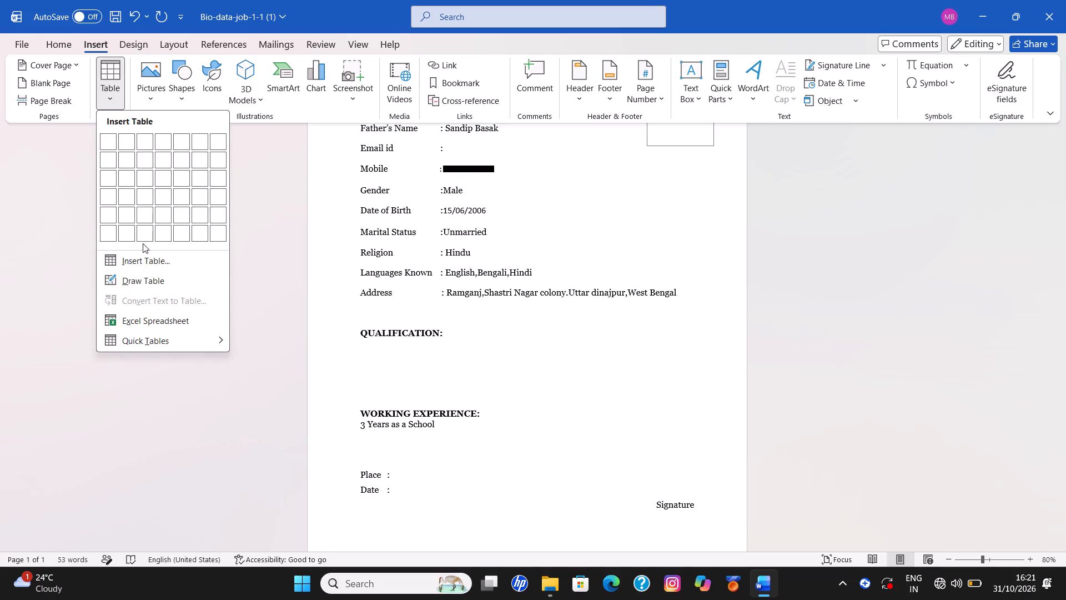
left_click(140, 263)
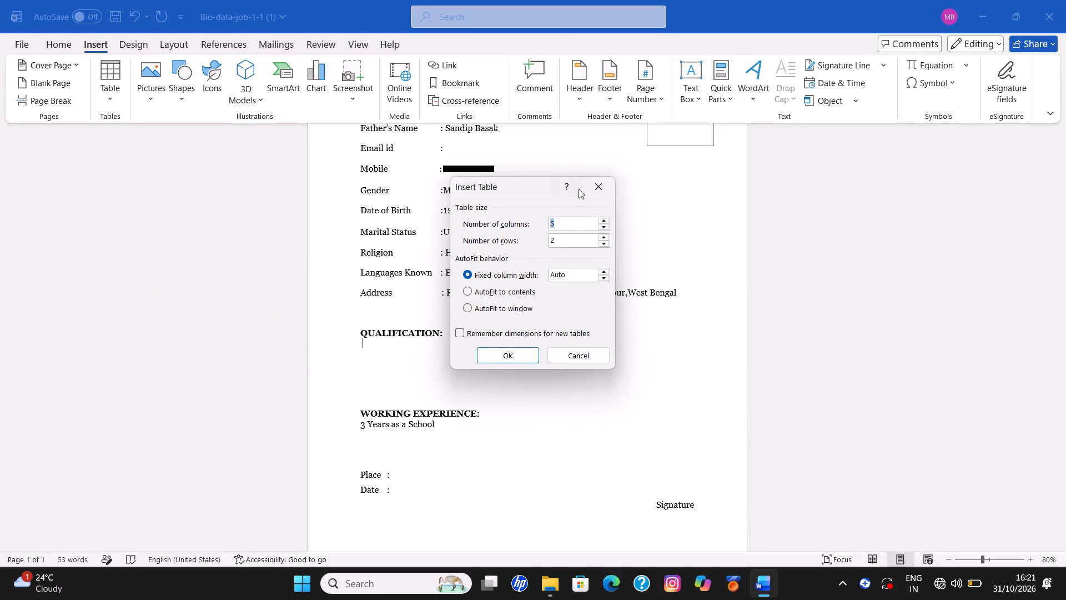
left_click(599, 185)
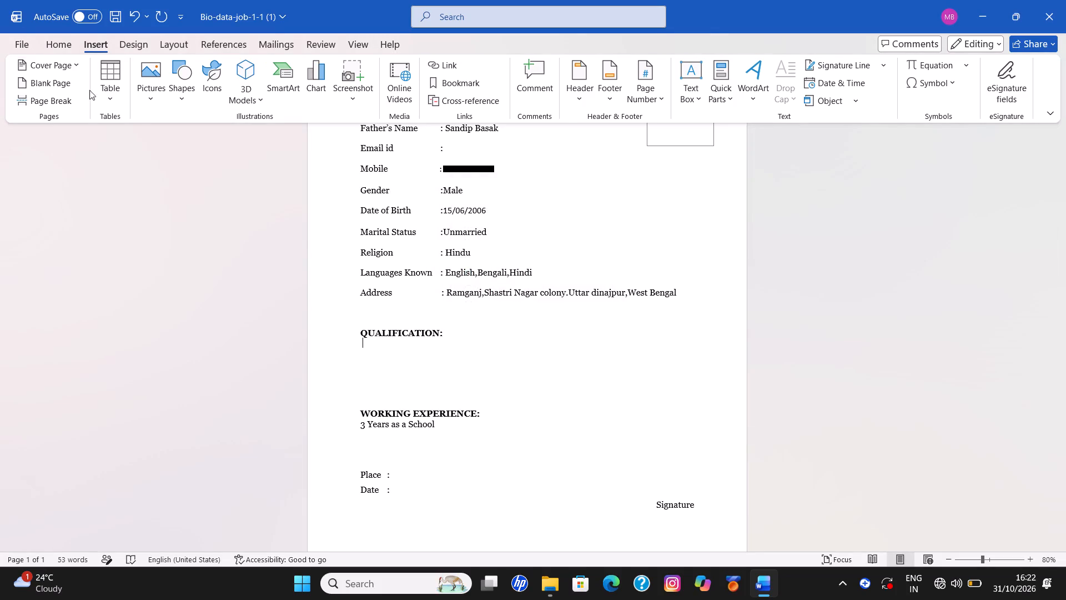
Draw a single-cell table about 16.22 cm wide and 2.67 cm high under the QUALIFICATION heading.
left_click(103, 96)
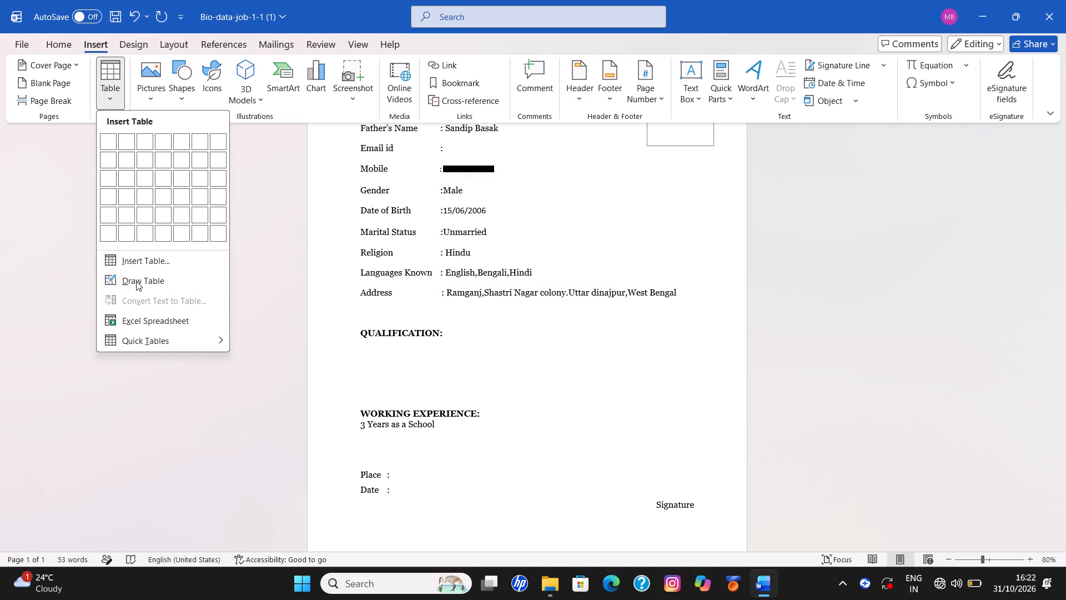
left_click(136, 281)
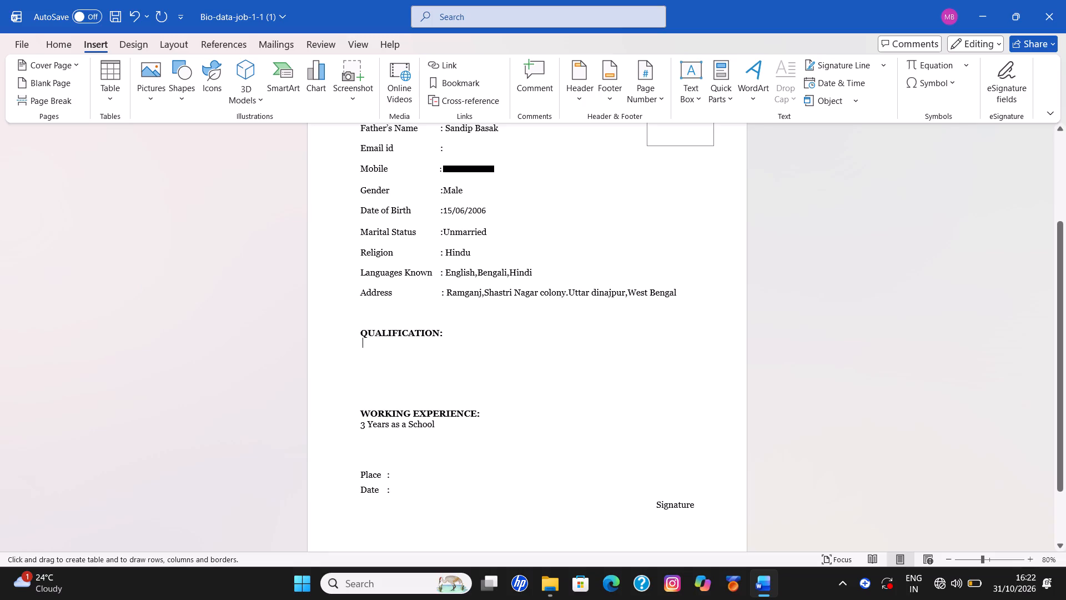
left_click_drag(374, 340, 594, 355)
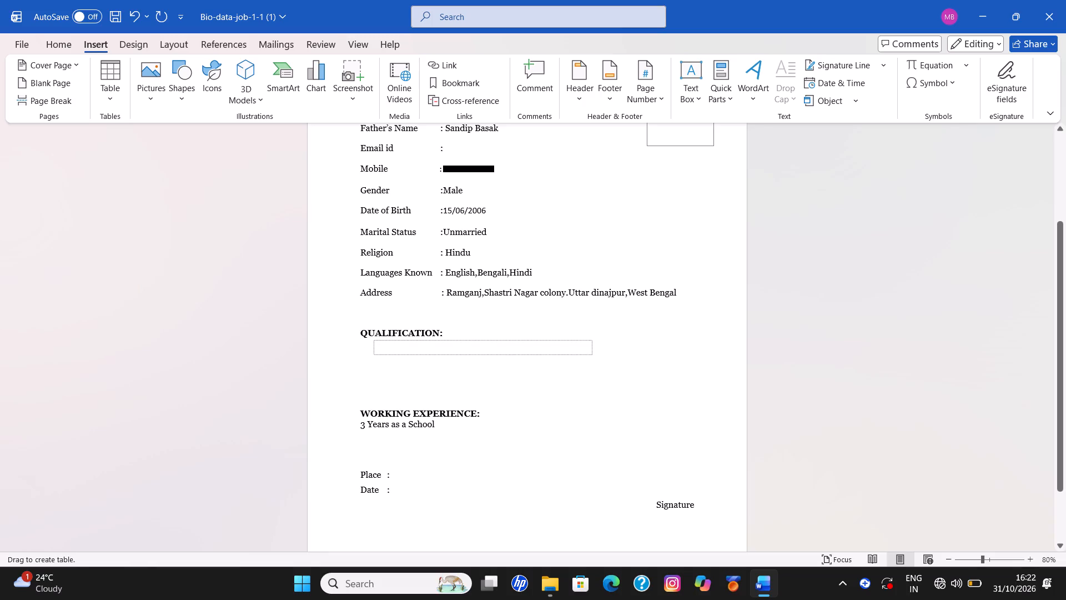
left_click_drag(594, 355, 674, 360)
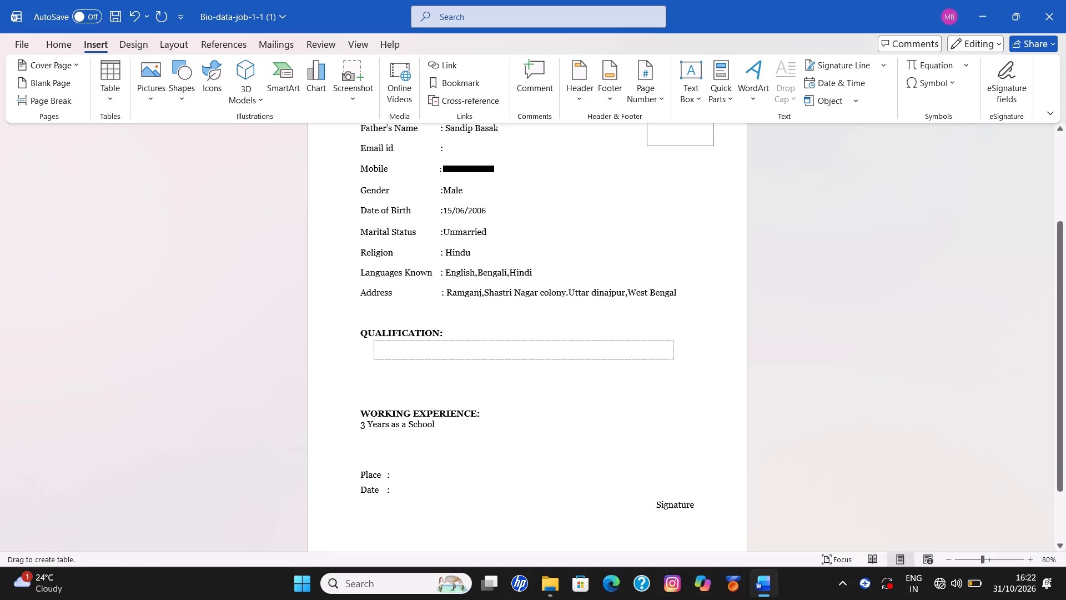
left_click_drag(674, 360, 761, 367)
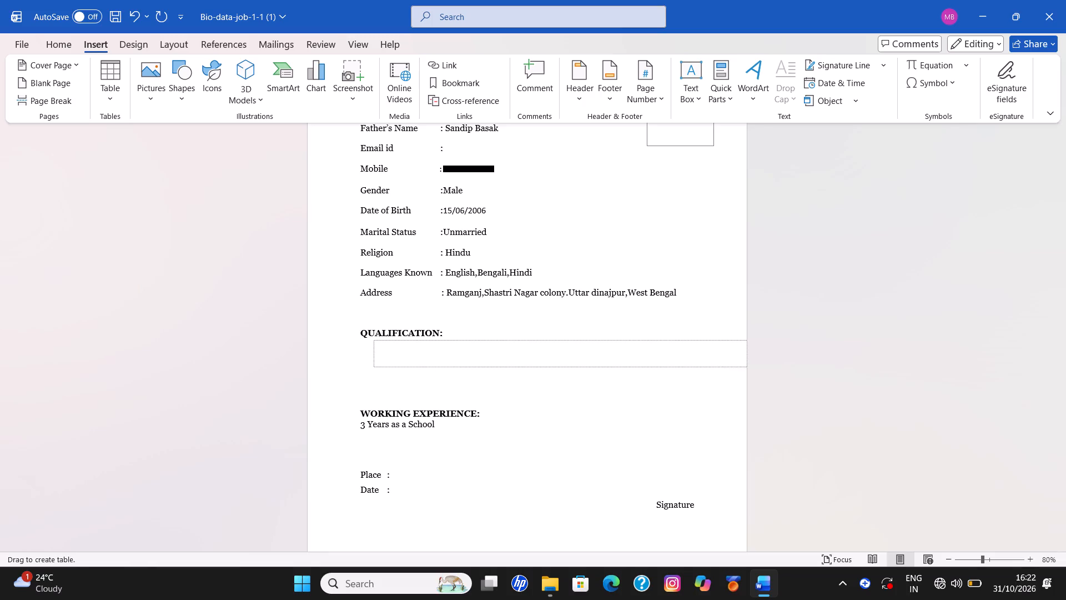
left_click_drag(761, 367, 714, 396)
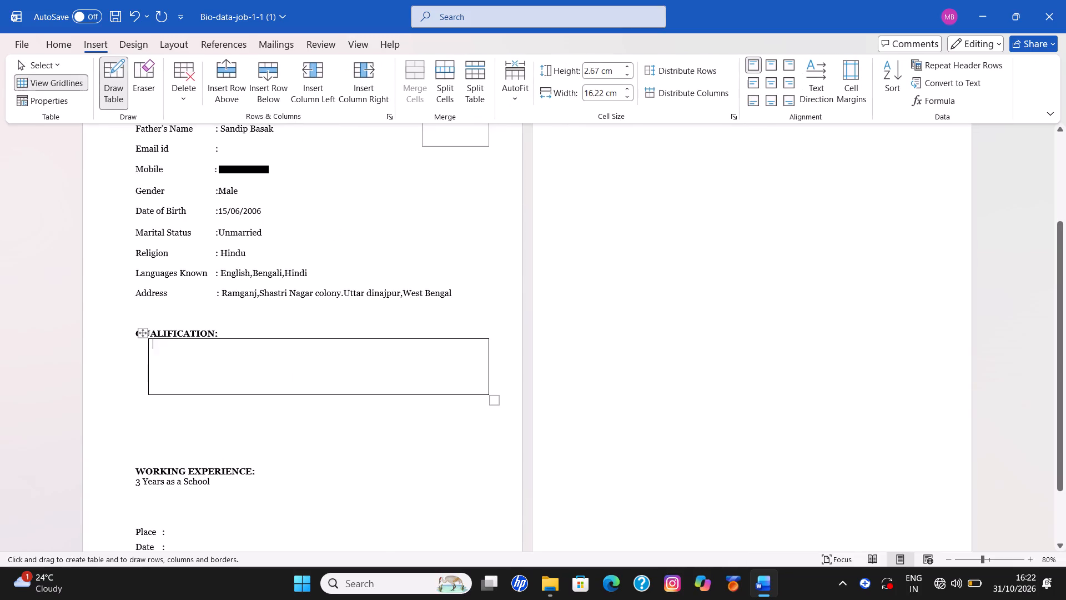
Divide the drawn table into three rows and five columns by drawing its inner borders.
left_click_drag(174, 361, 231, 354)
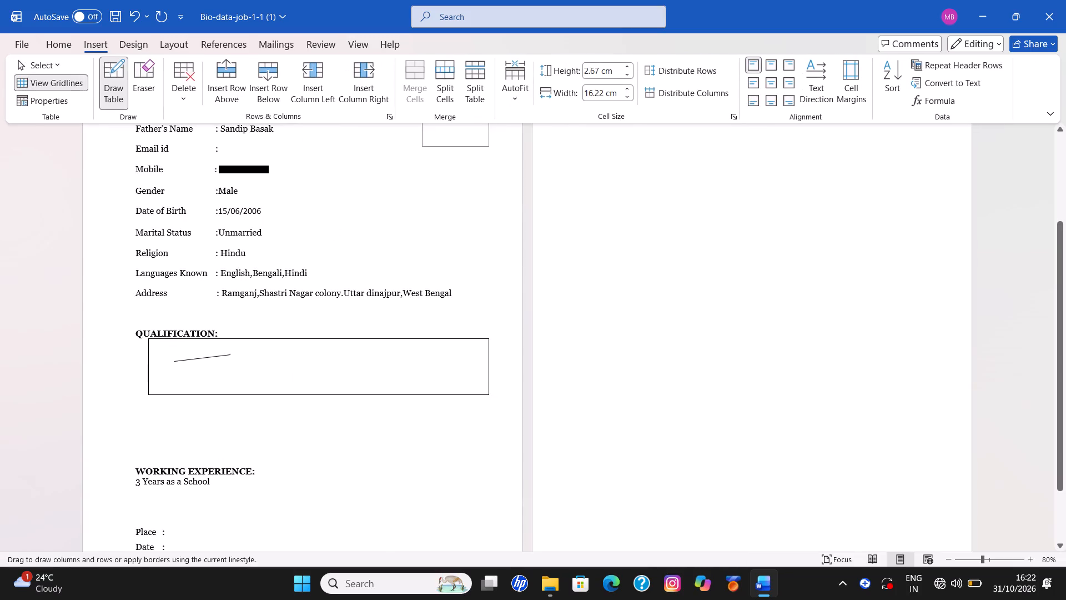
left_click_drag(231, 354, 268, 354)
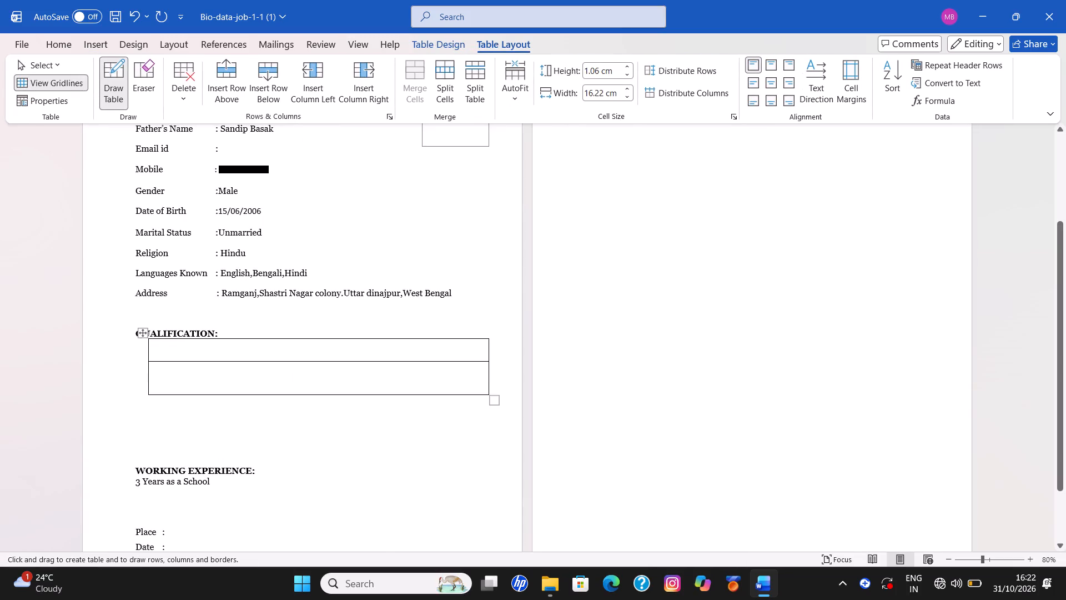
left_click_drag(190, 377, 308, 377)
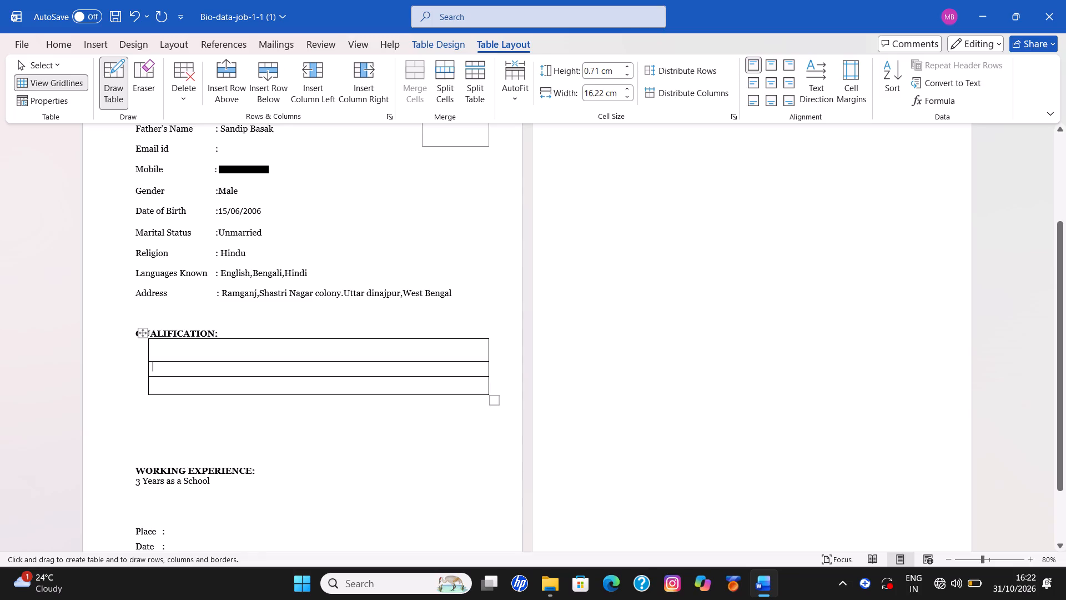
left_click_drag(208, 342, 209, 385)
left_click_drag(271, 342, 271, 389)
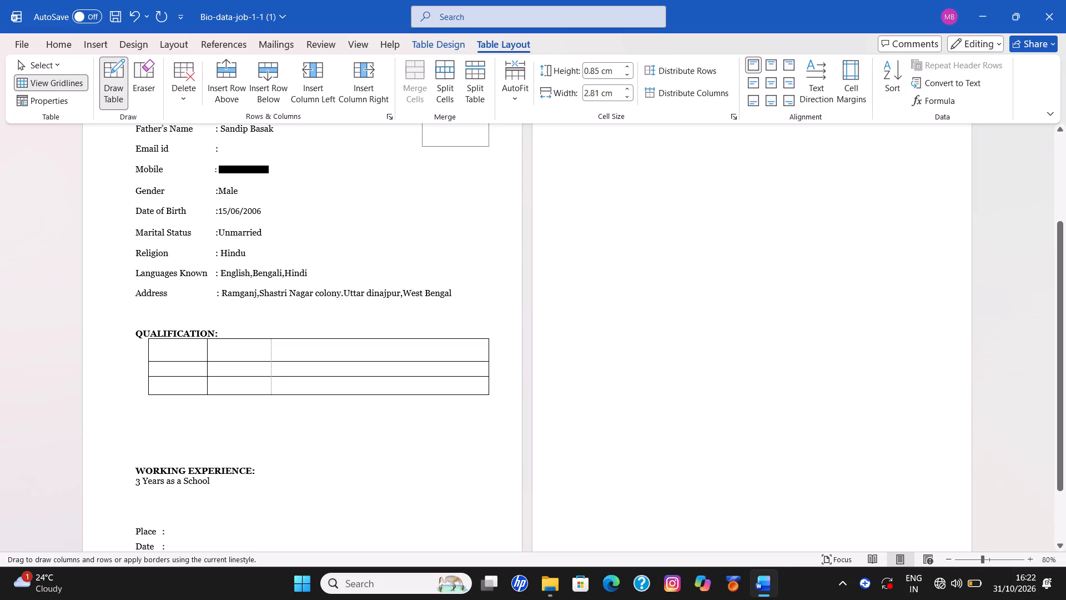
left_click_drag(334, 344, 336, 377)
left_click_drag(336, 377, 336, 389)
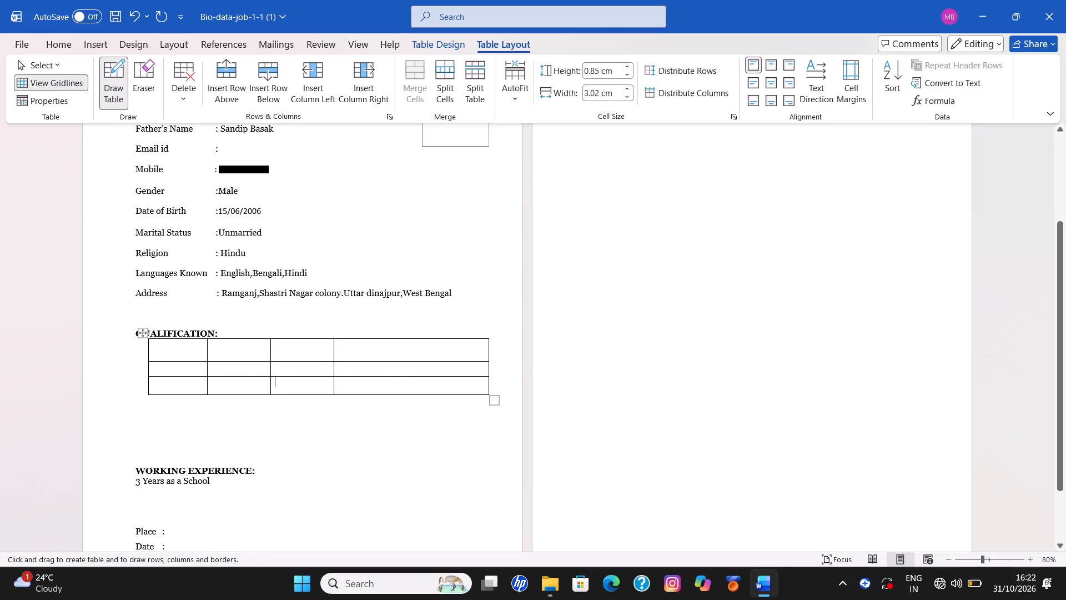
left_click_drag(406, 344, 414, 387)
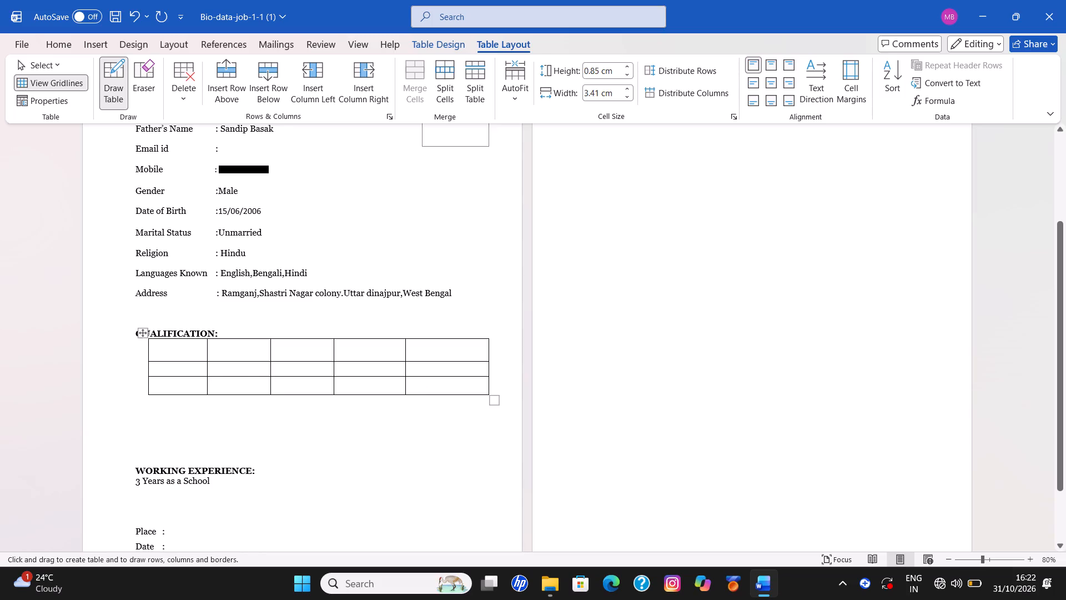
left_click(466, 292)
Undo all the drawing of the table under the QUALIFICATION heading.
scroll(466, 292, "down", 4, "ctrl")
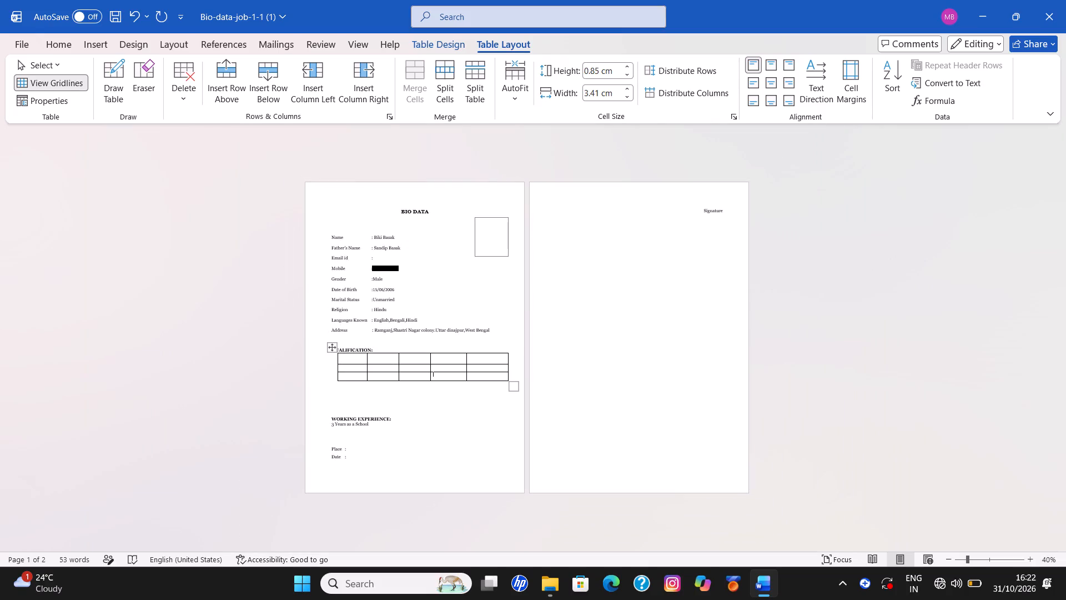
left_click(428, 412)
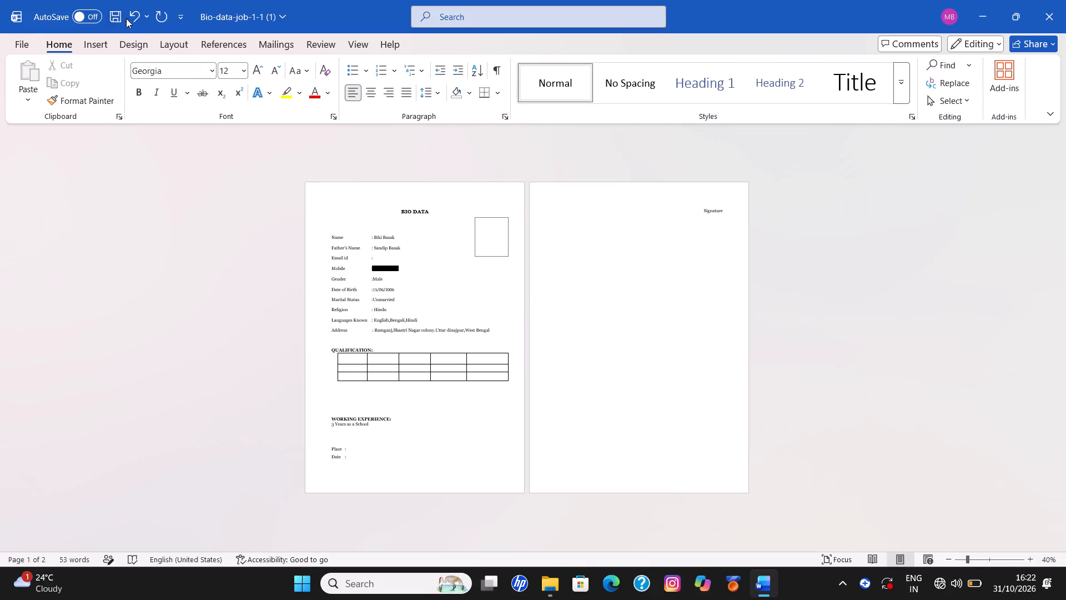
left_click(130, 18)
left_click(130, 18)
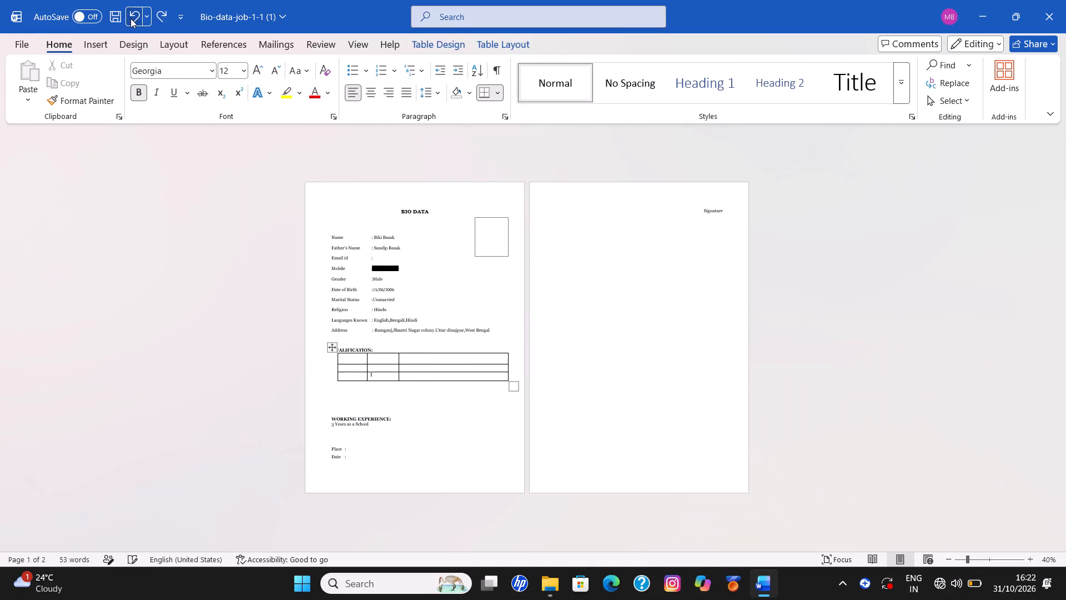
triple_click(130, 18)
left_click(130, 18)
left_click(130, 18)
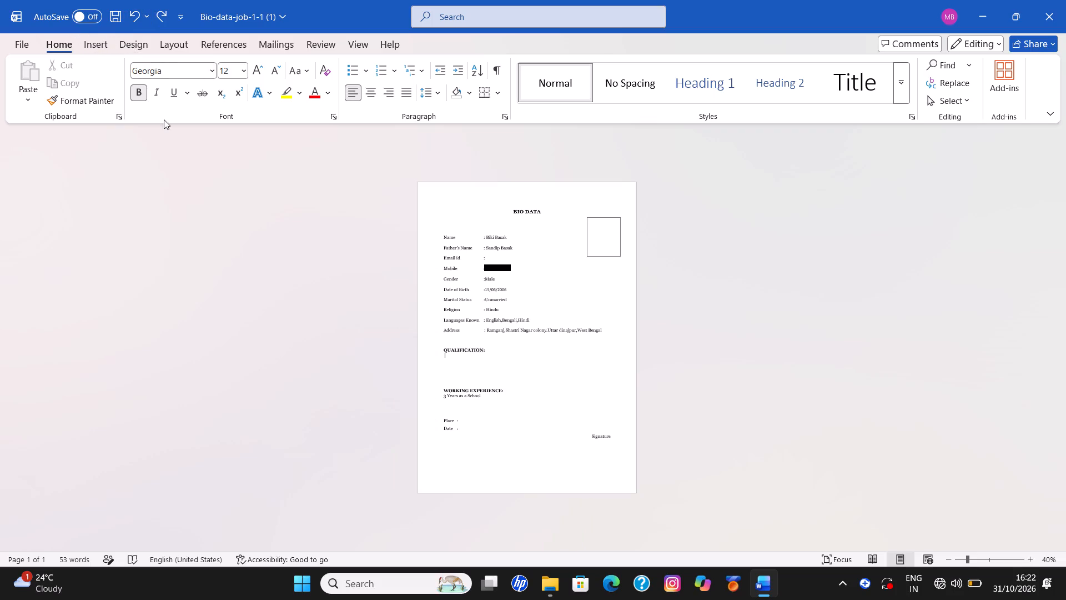
Draw a single-cell table about 16.12 cm wide and 2.51 cm high under the QUALIFICATION heading.
left_click(103, 46)
left_click(107, 88)
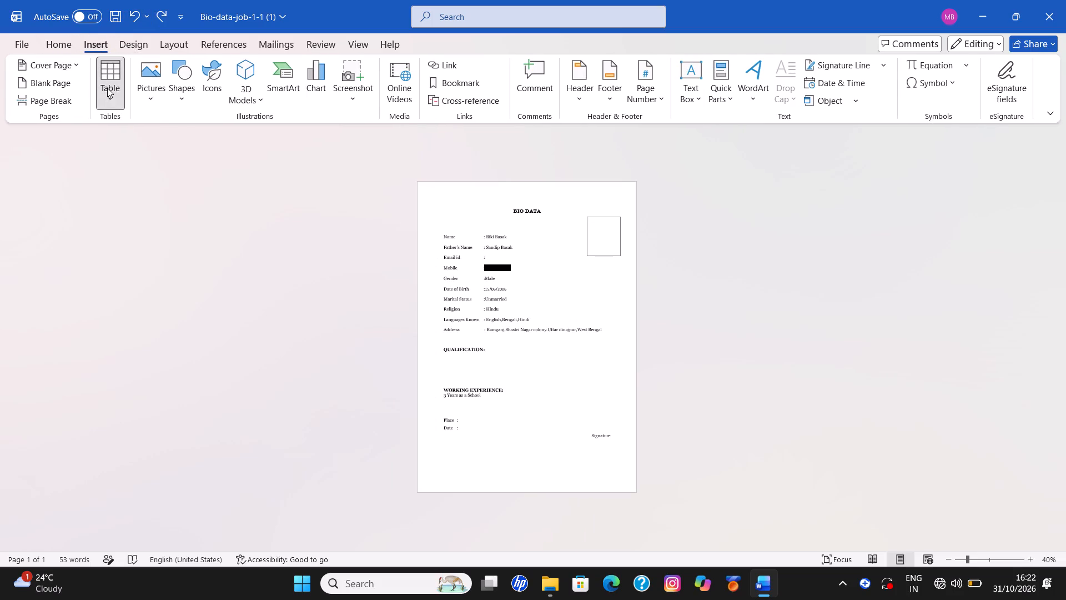
left_click(129, 282)
scroll(438, 353, "up", 1, "ctrl")
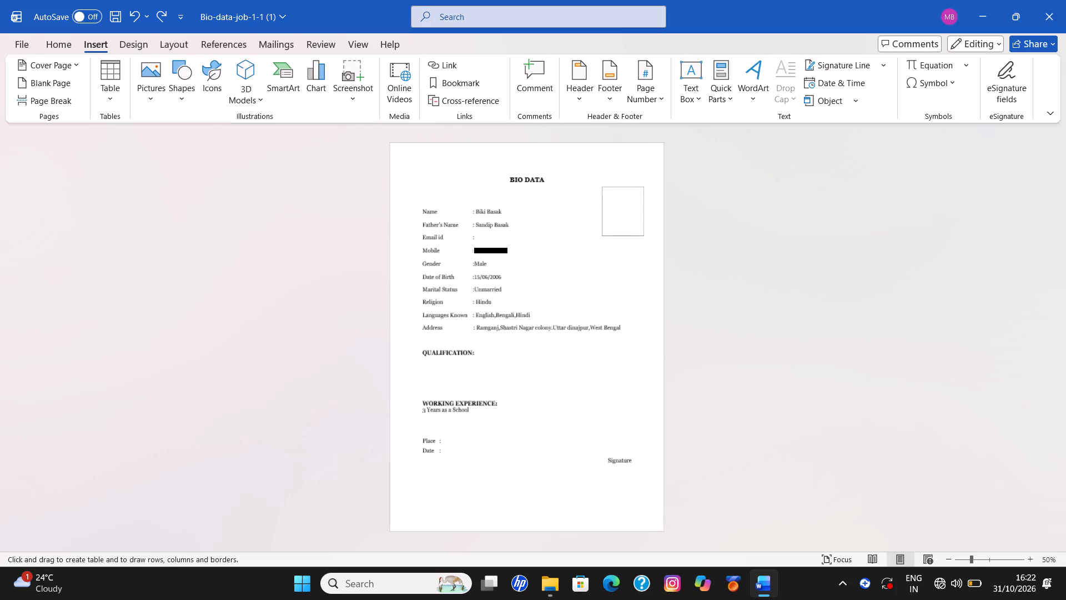
scroll(438, 353, "up", 2, "ctrl")
scroll(438, 353, "down", 1)
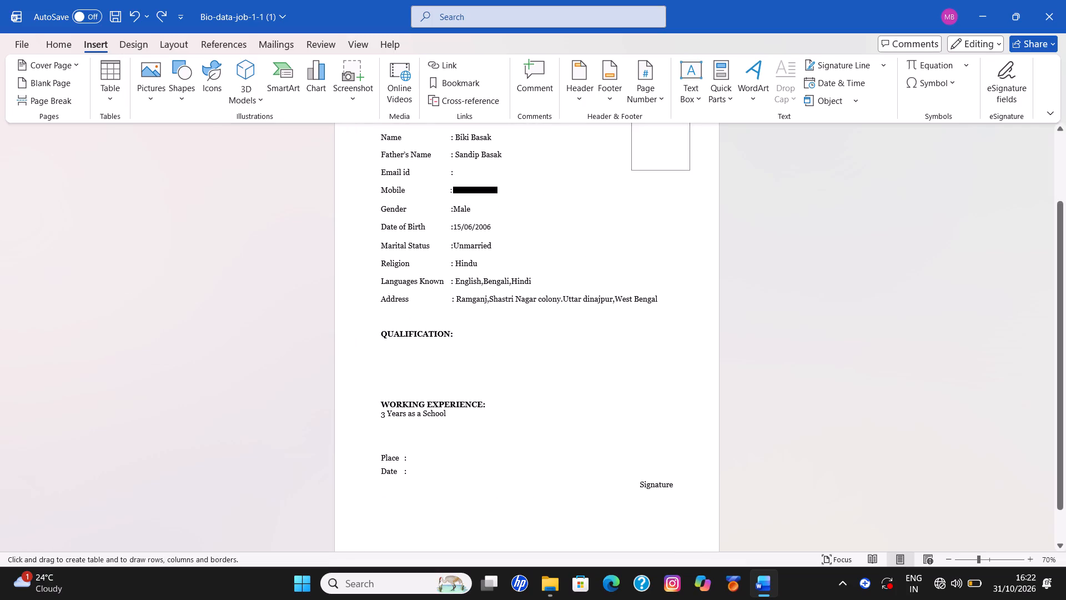
scroll(438, 353, "down", 1)
left_click_drag(388, 344, 434, 359)
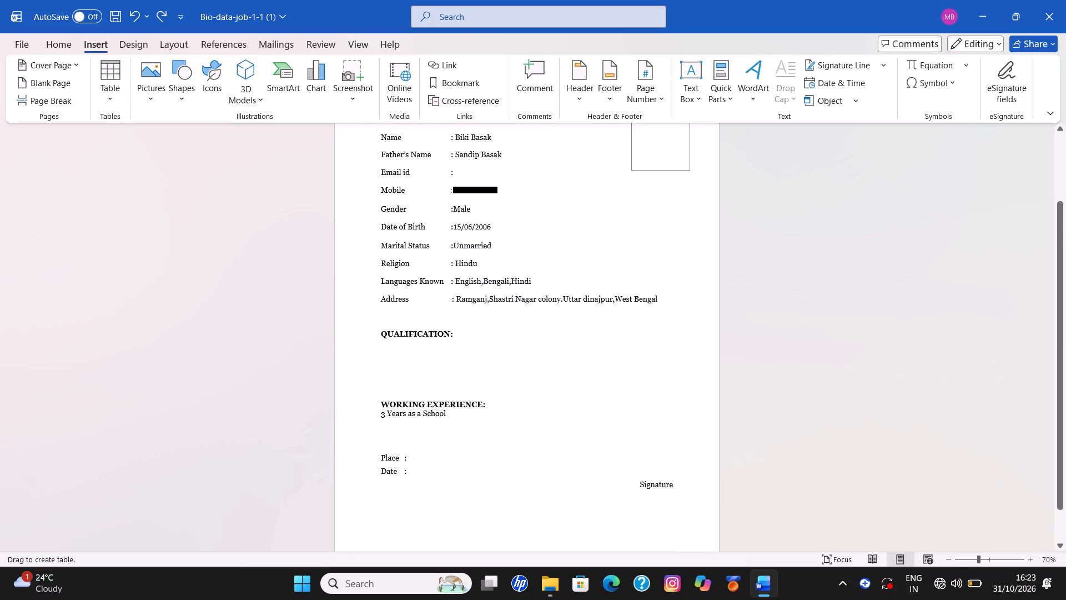
left_click_drag(434, 359, 628, 361)
left_click_drag(628, 361, 691, 362)
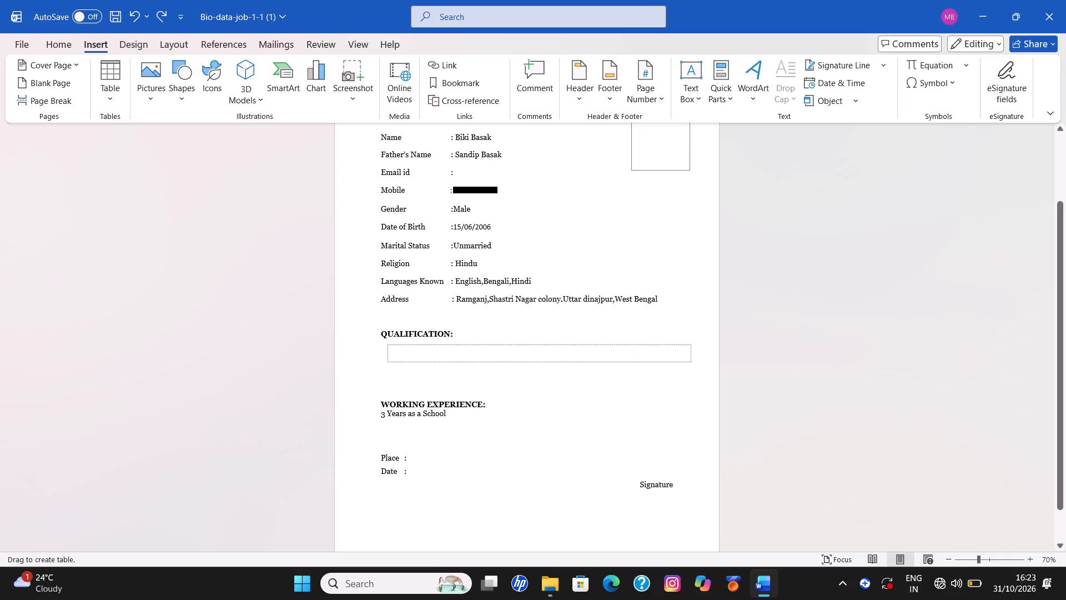
left_click_drag(691, 362, 684, 385)
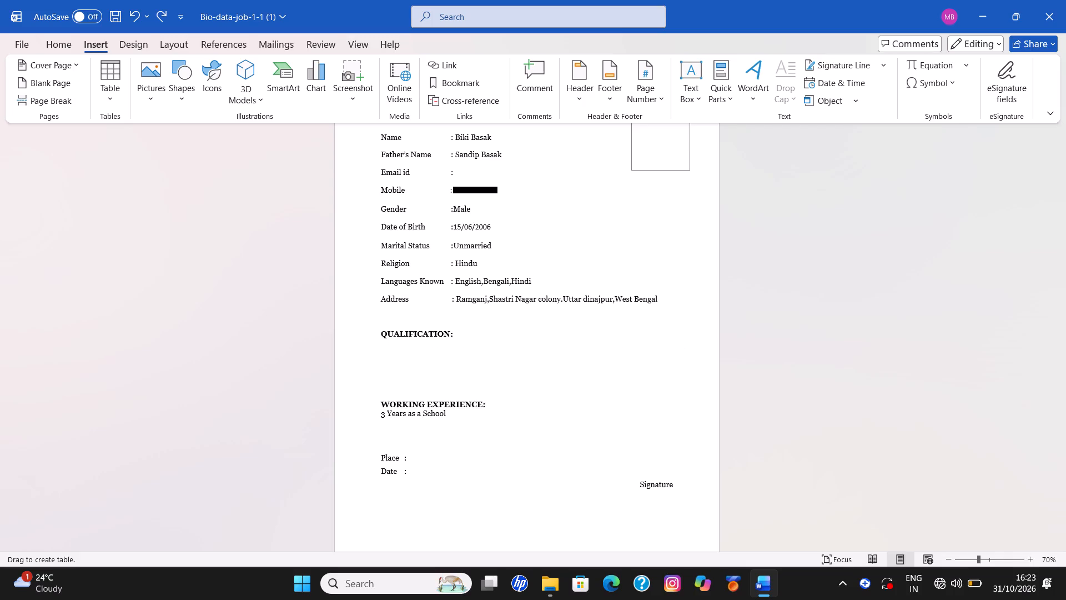
left_click_drag(684, 385, 683, 391)
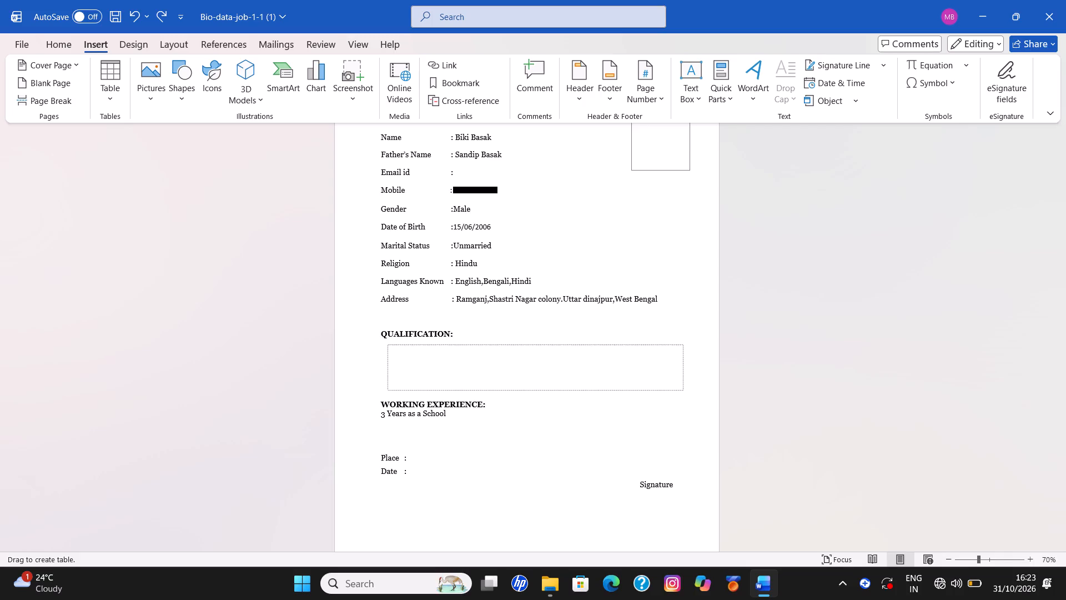
left_click_drag(683, 391, 683, 391)
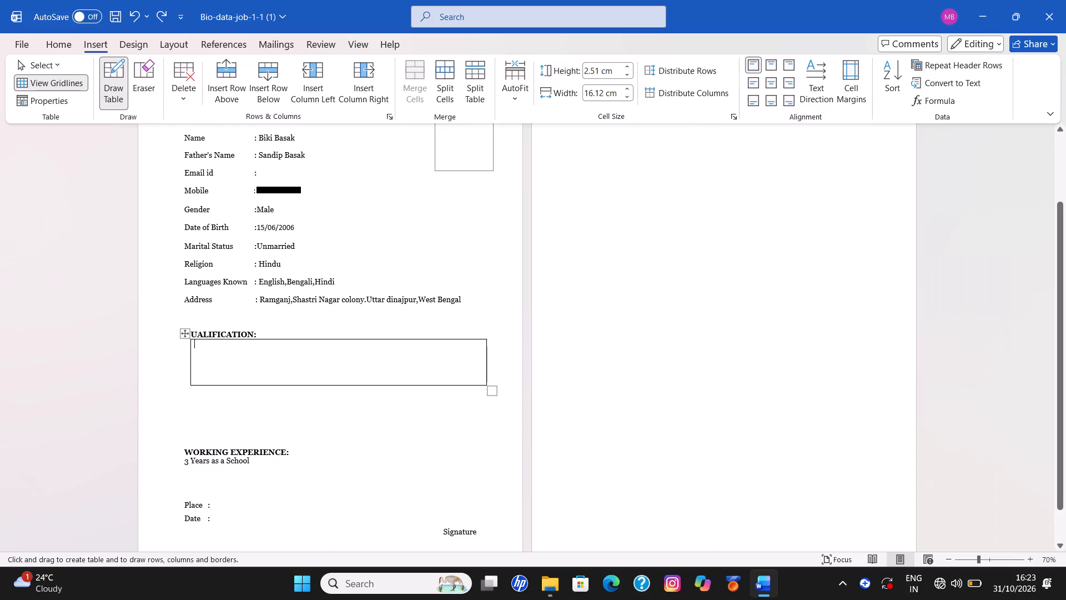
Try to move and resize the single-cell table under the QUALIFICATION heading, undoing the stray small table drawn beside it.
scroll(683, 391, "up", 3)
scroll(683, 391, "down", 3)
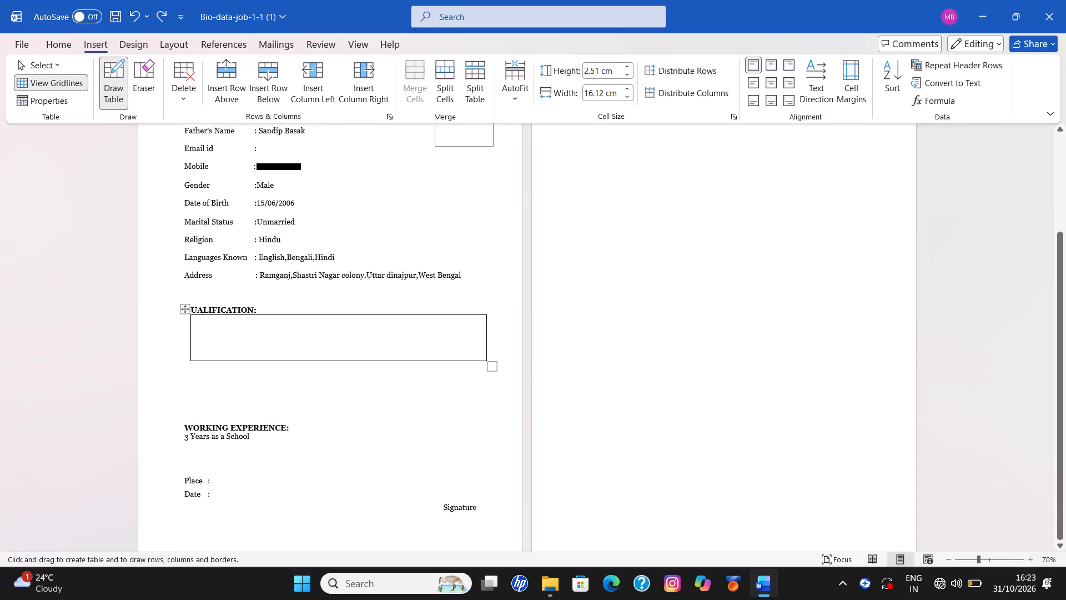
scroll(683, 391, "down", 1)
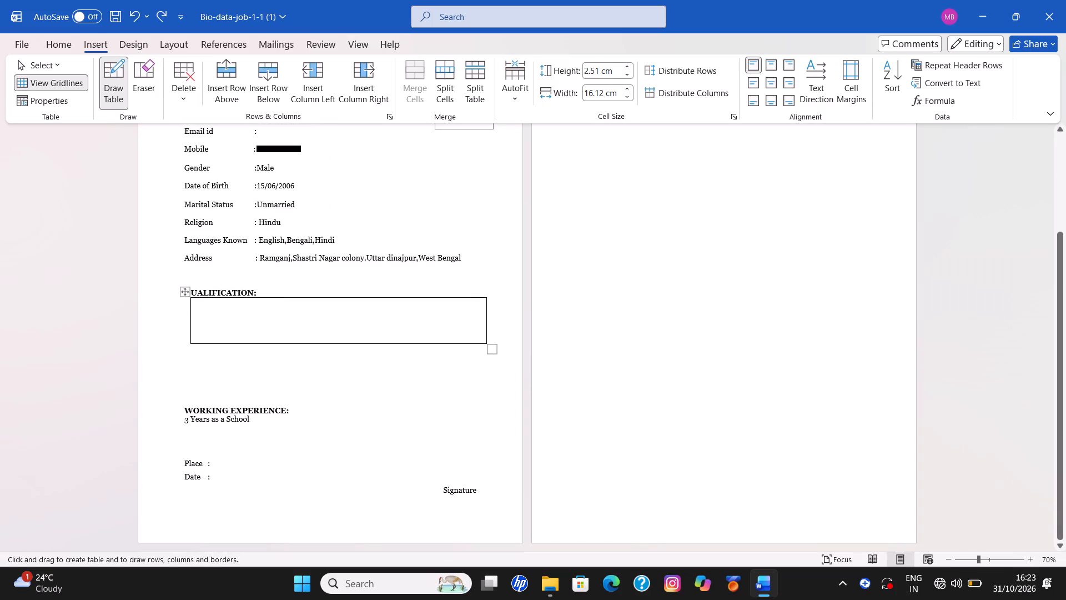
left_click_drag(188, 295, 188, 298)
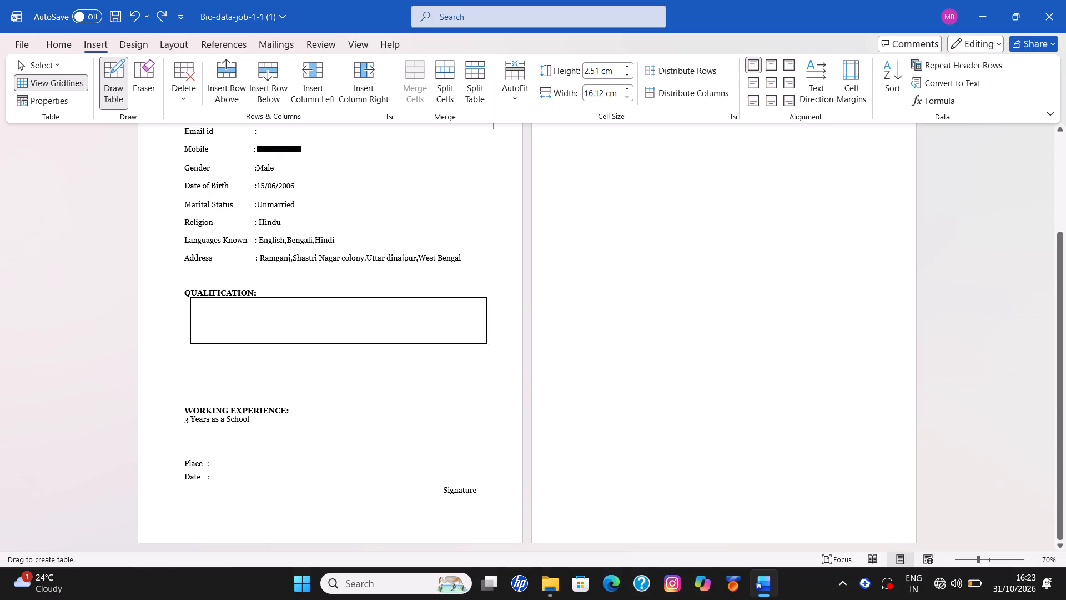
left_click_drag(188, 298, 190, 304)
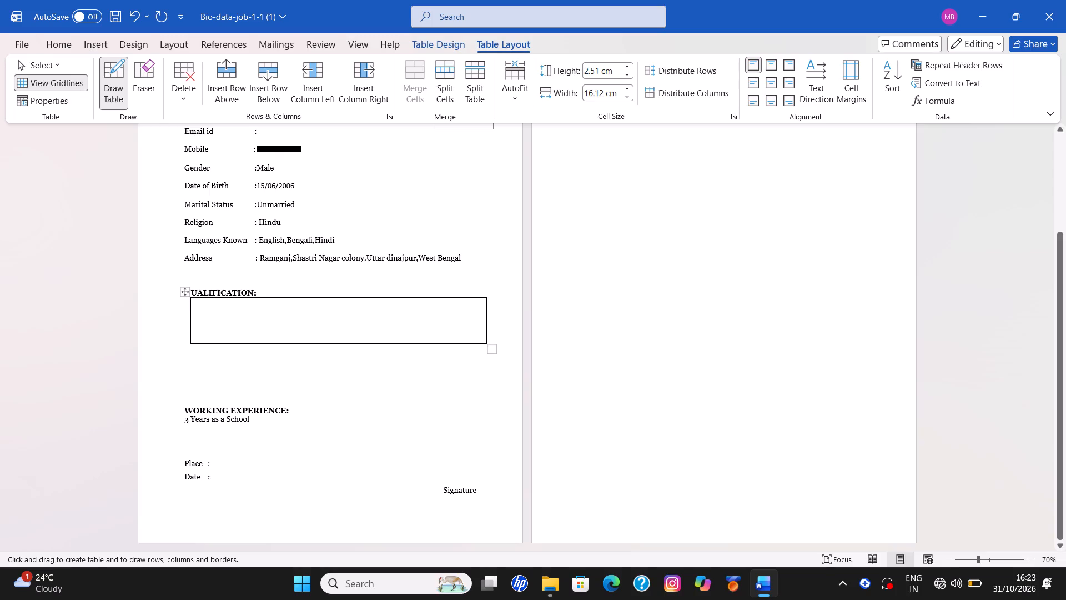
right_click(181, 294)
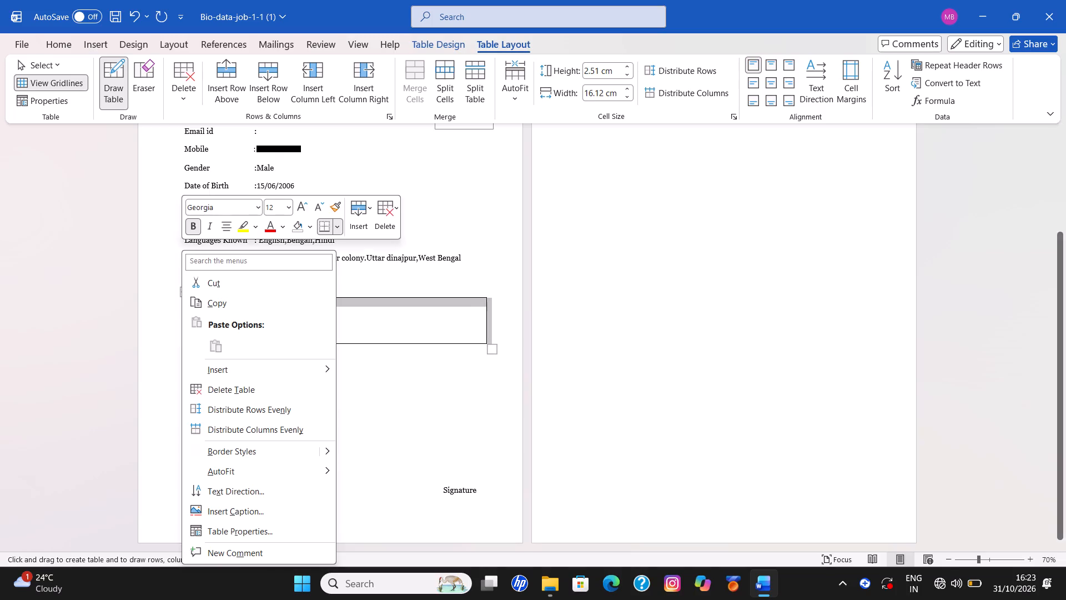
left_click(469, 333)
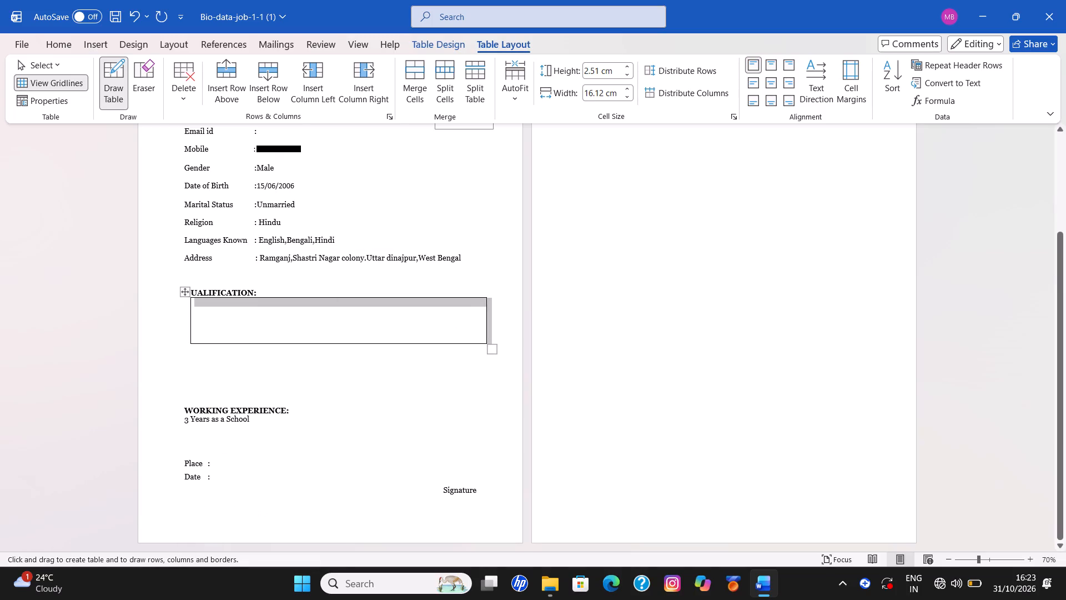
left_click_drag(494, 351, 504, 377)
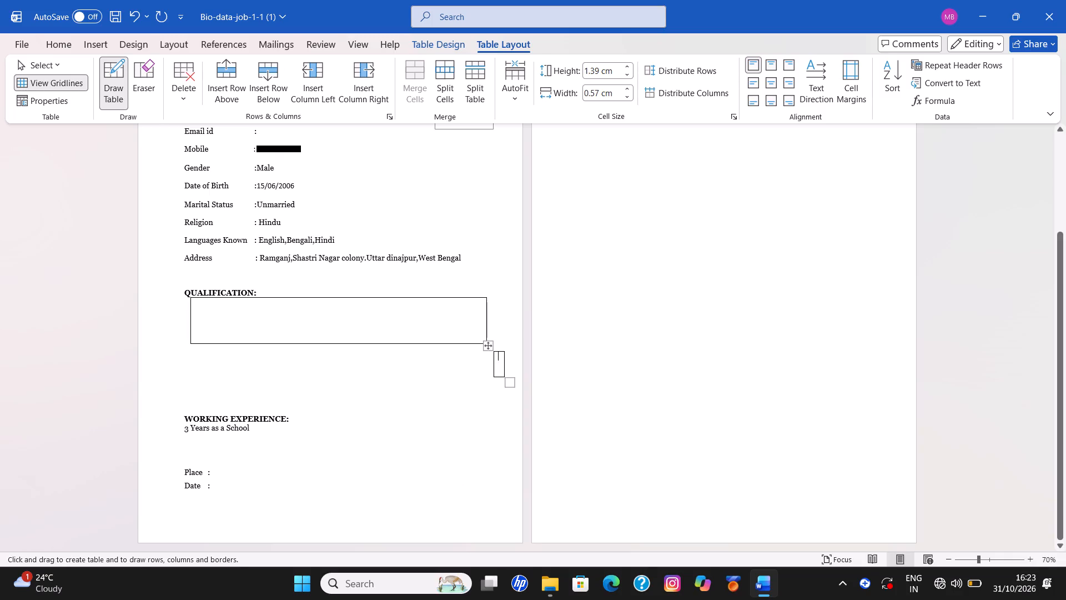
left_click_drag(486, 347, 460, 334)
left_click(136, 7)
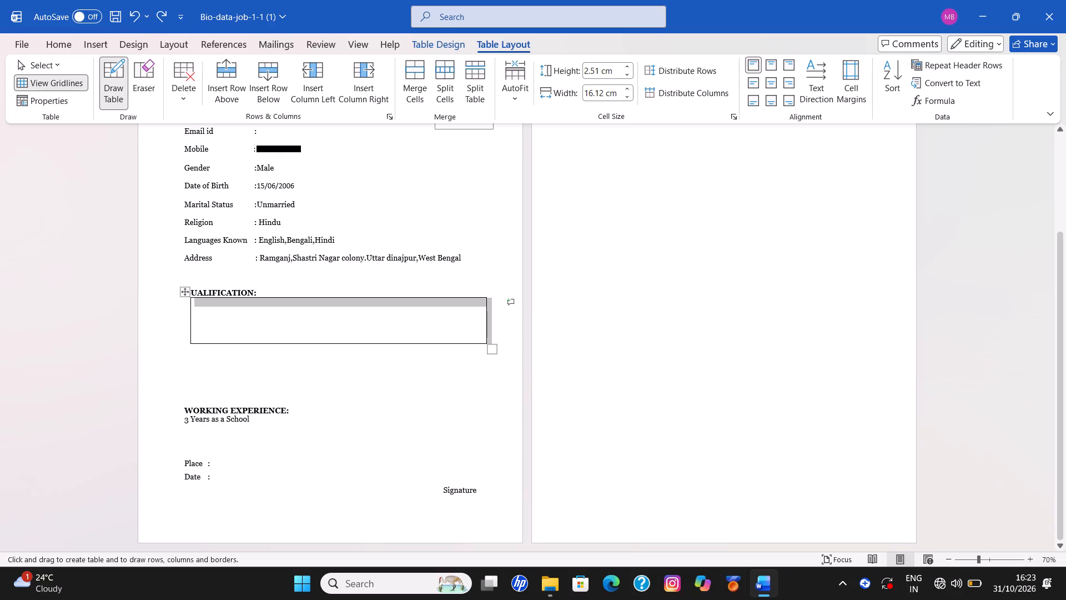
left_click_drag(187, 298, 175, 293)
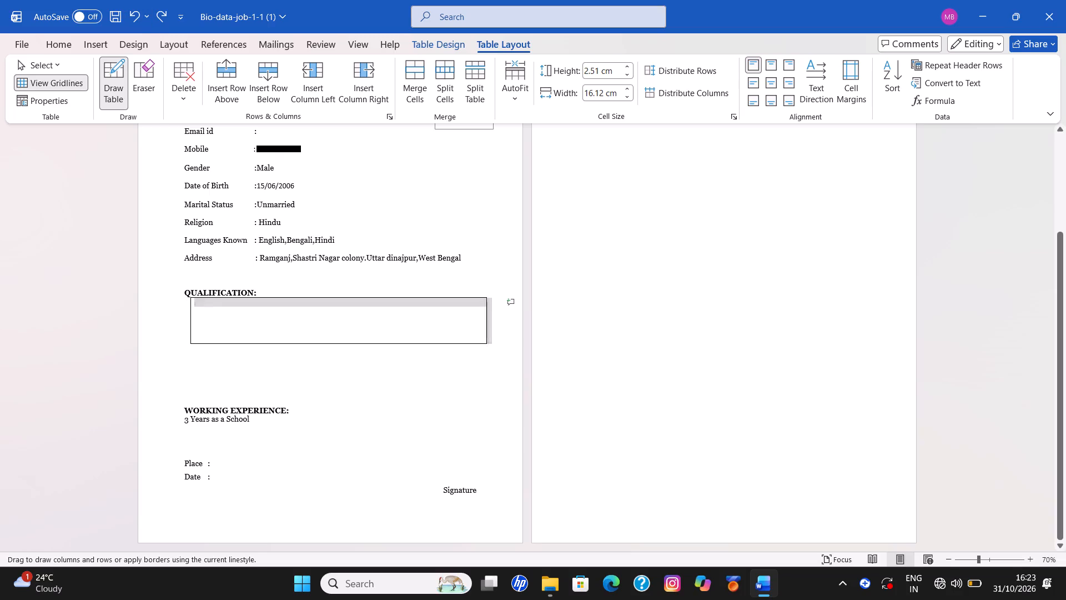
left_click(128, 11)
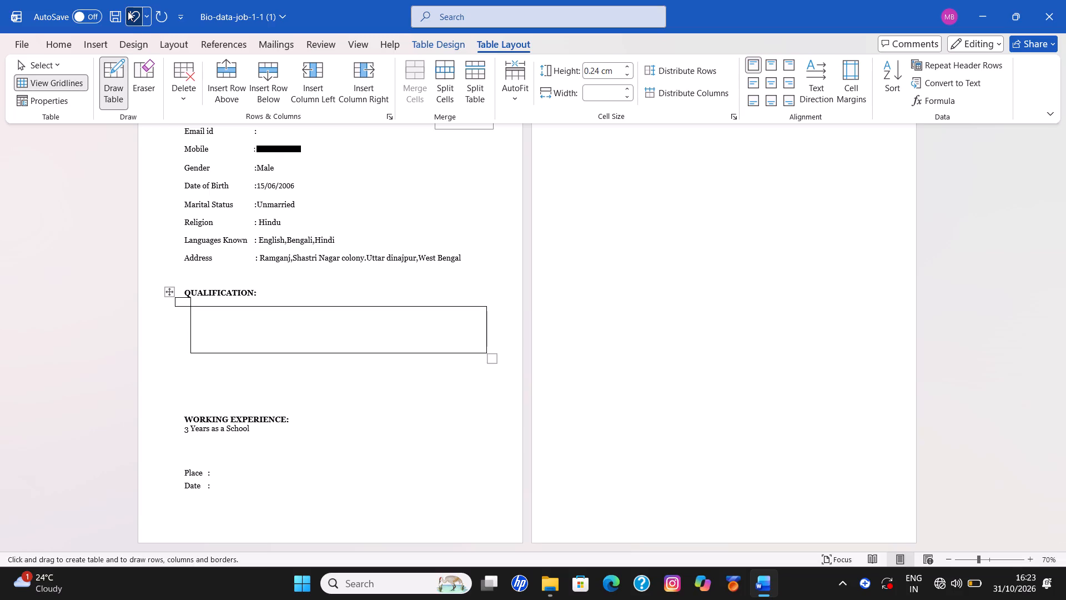
Divide the table under the QUALIFICATION heading into three rows by drawing two horizontal inner borders.
left_click(192, 320)
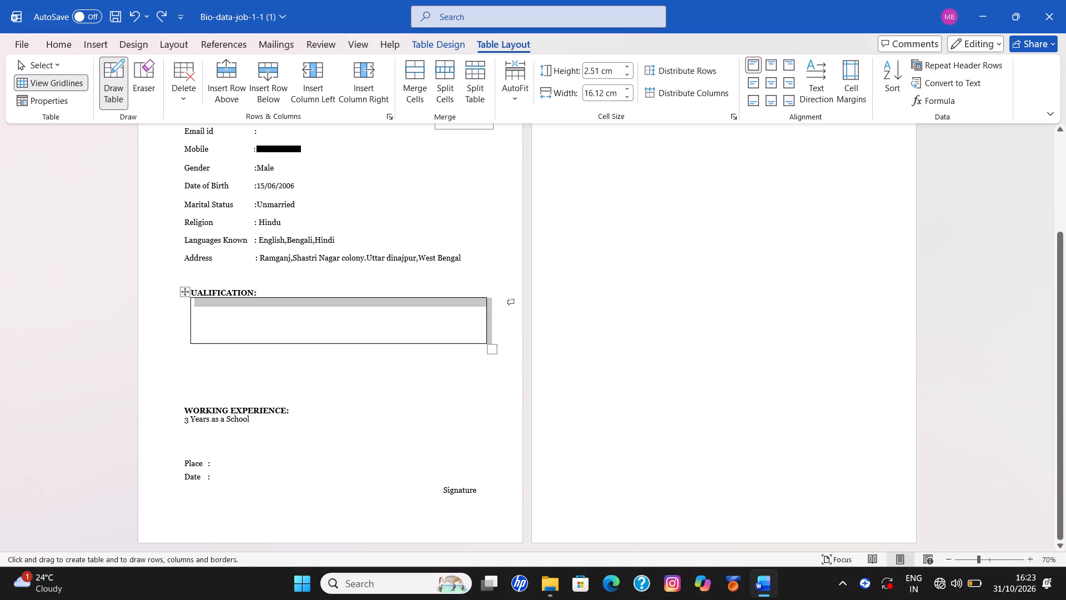
left_click_drag(190, 312, 365, 304)
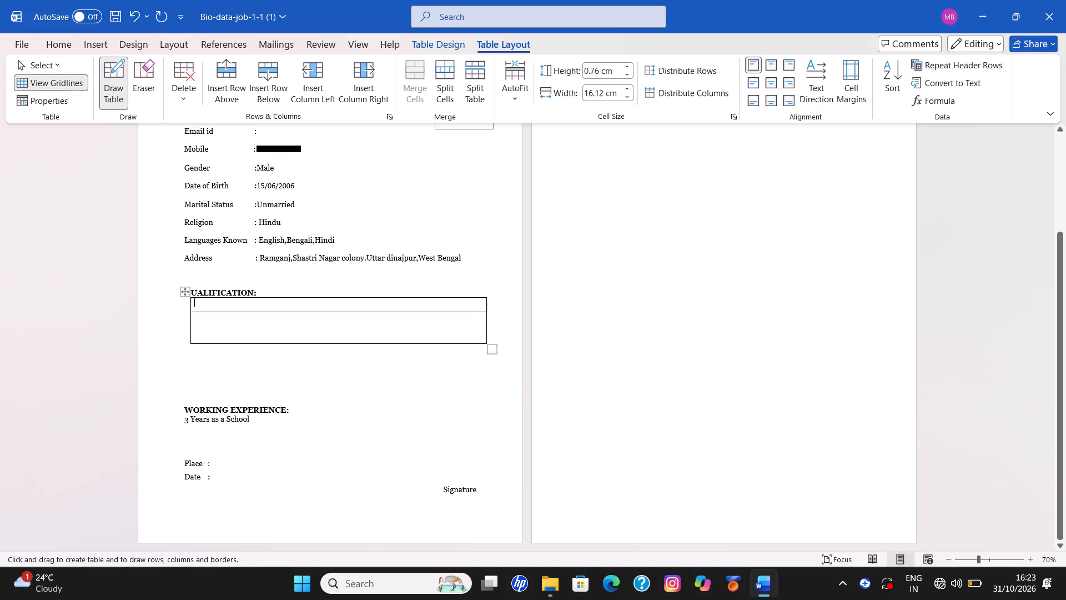
left_click(190, 322)
left_click_drag(192, 328, 334, 321)
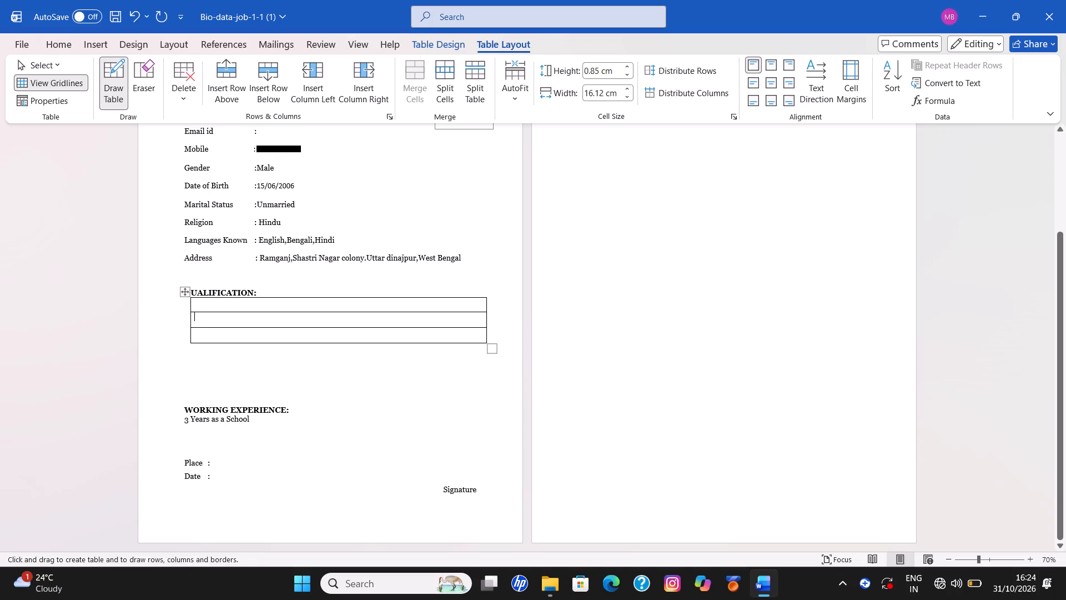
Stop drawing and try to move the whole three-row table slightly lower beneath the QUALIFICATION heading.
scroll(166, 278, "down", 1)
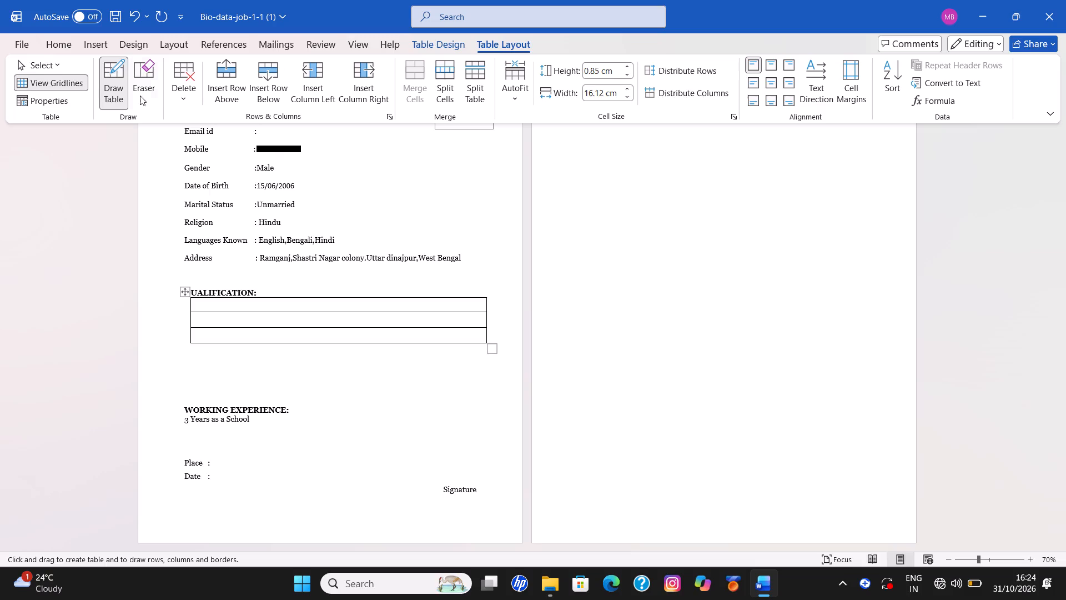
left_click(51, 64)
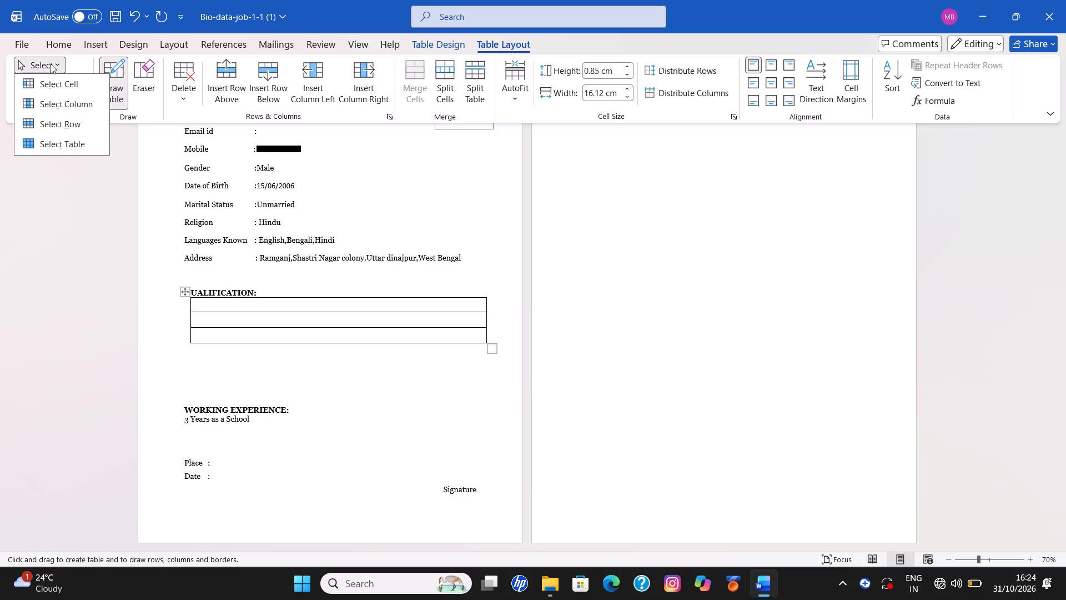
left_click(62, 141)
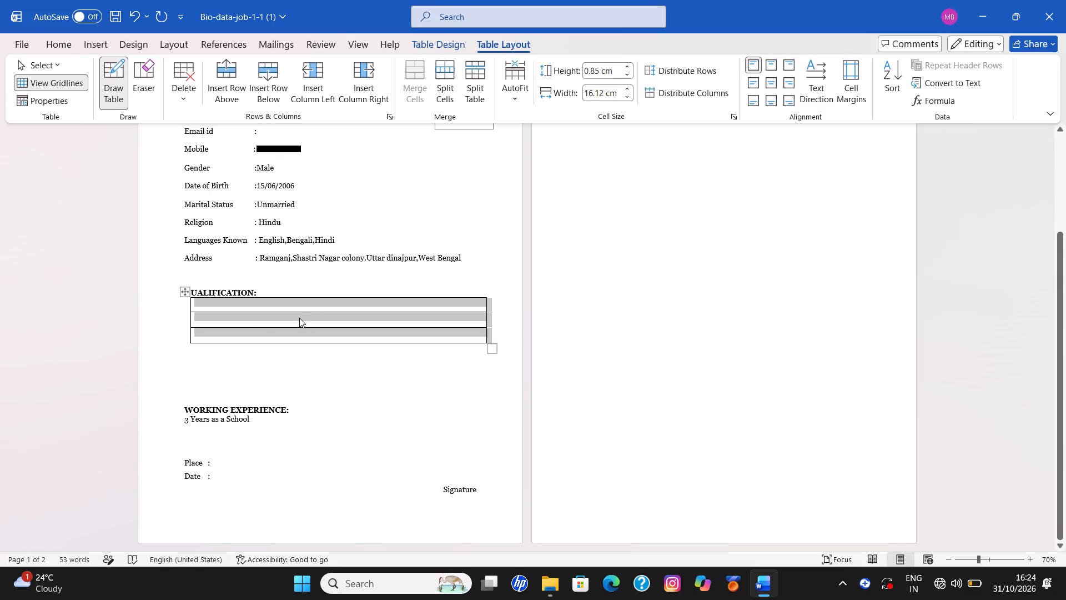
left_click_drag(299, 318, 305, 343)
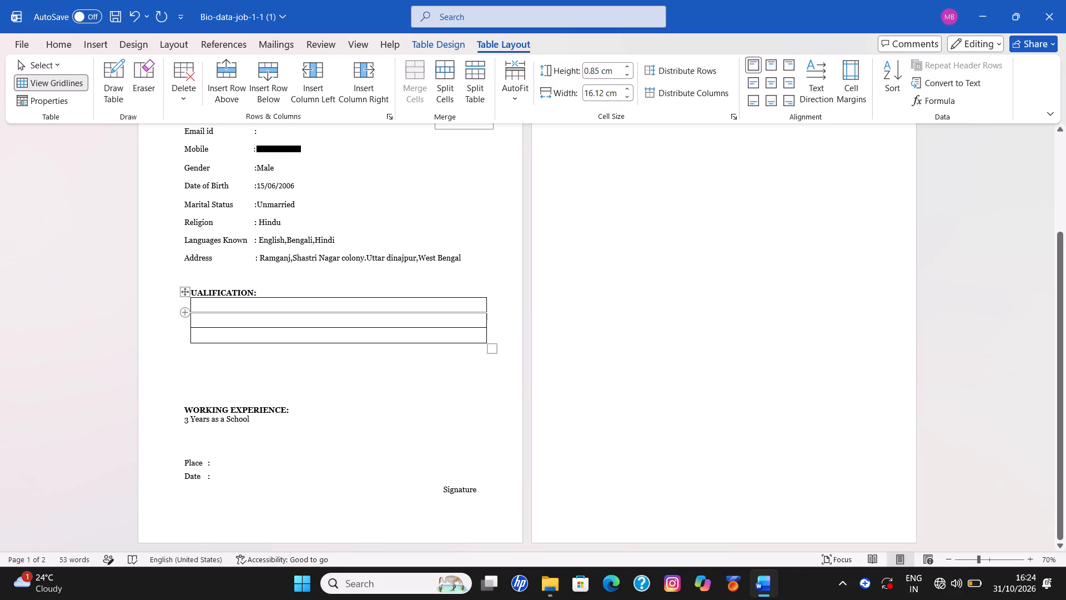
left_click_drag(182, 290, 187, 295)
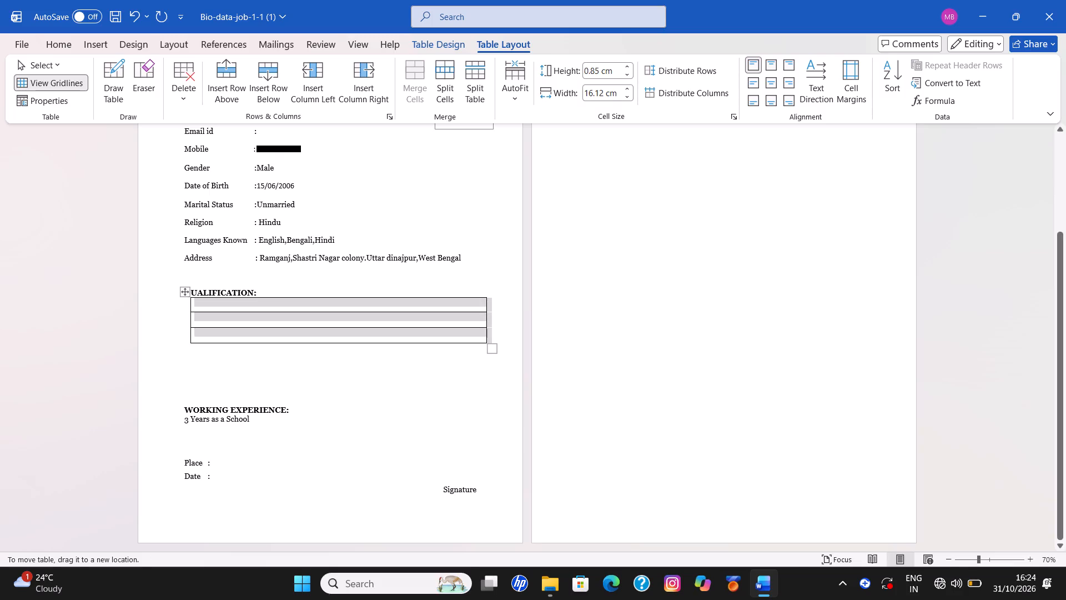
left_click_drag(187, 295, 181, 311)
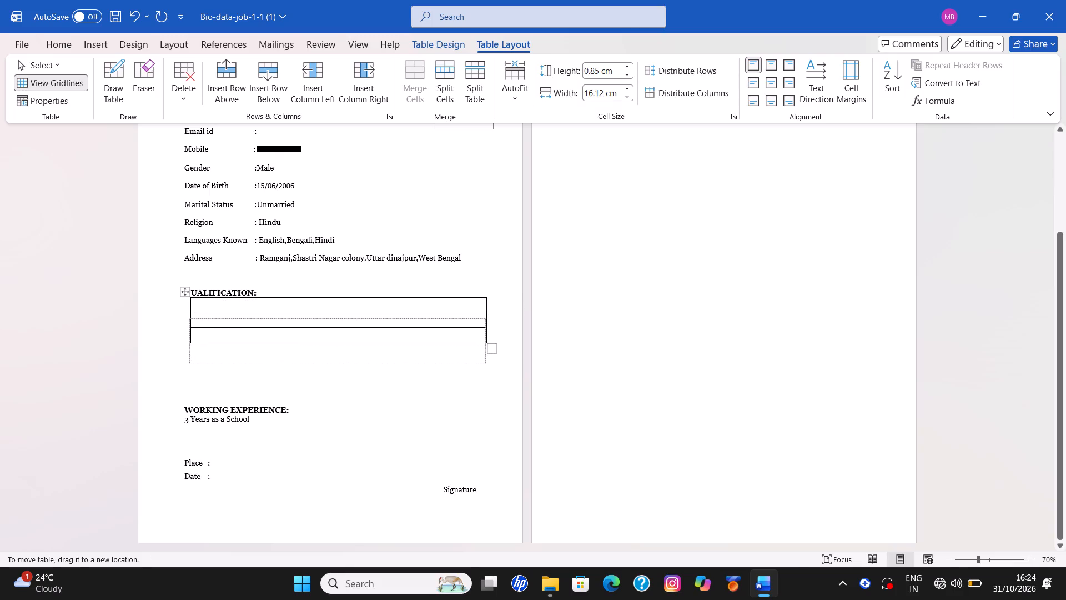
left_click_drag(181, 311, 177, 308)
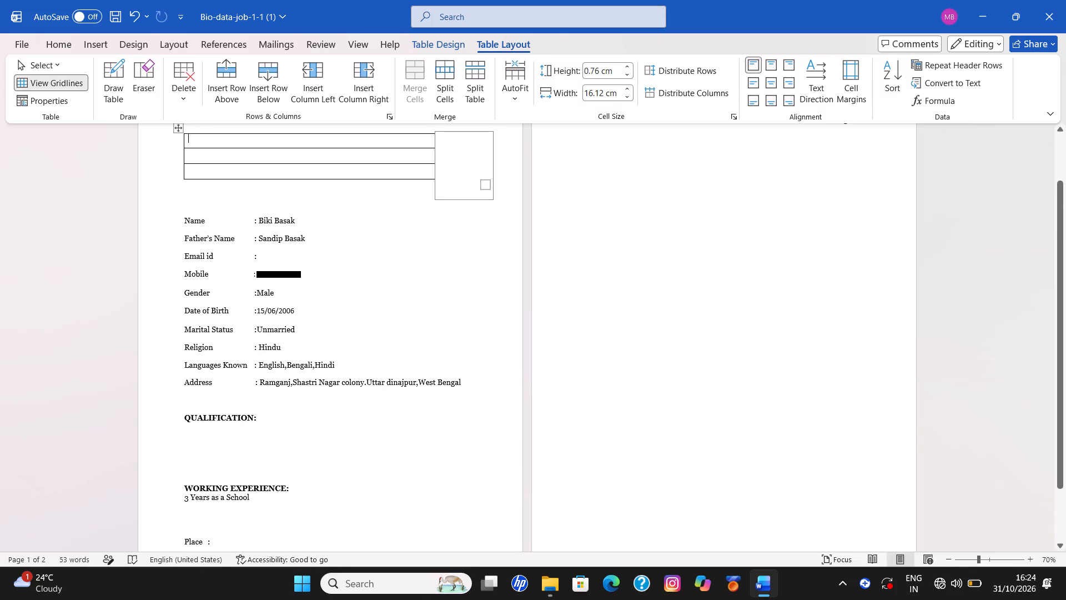
Move the three-row table from beneath the BIO DATA title into the space between the QUALIFICATION and WORKING EXPERIENCE headings.
scroll(177, 308, "down", 3)
scroll(177, 308, "up", 3)
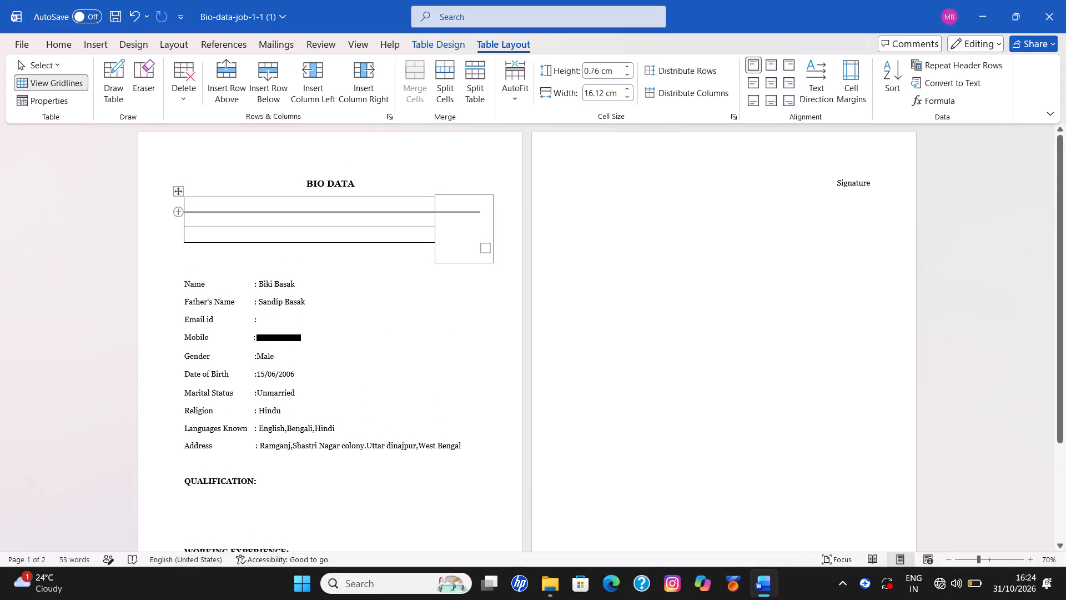
left_click_drag(177, 192, 201, 469)
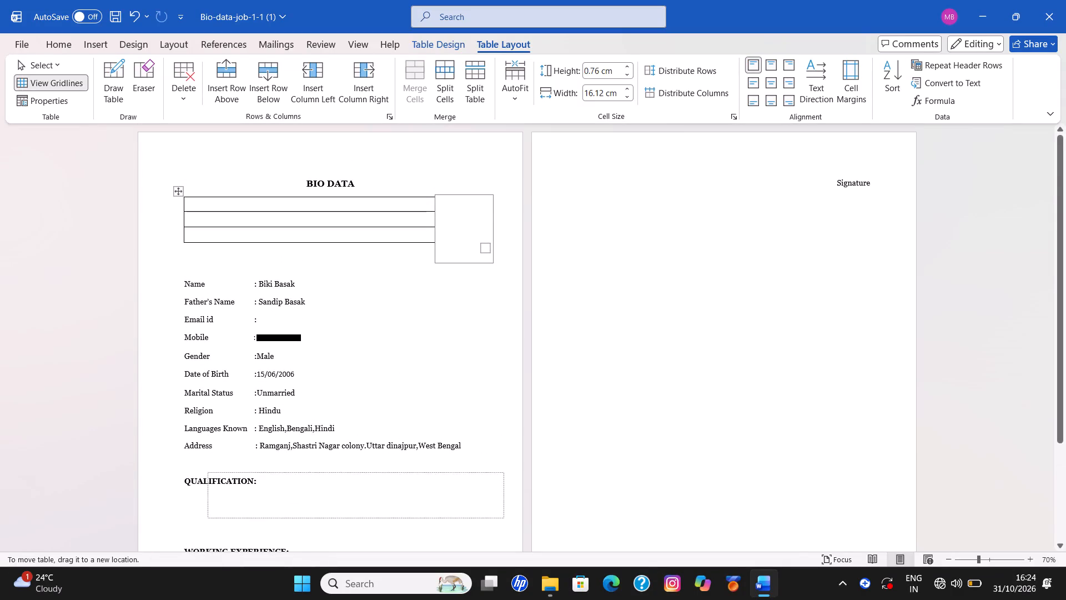
left_click_drag(201, 469, 194, 491)
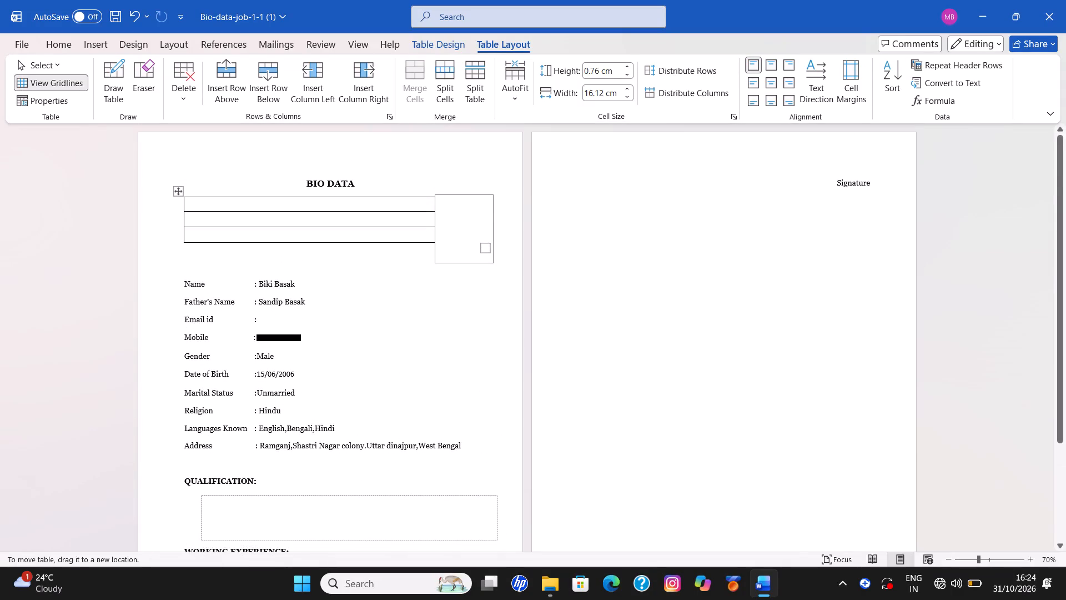
left_click_drag(194, 491, 191, 486)
left_click_drag(191, 486, 189, 445)
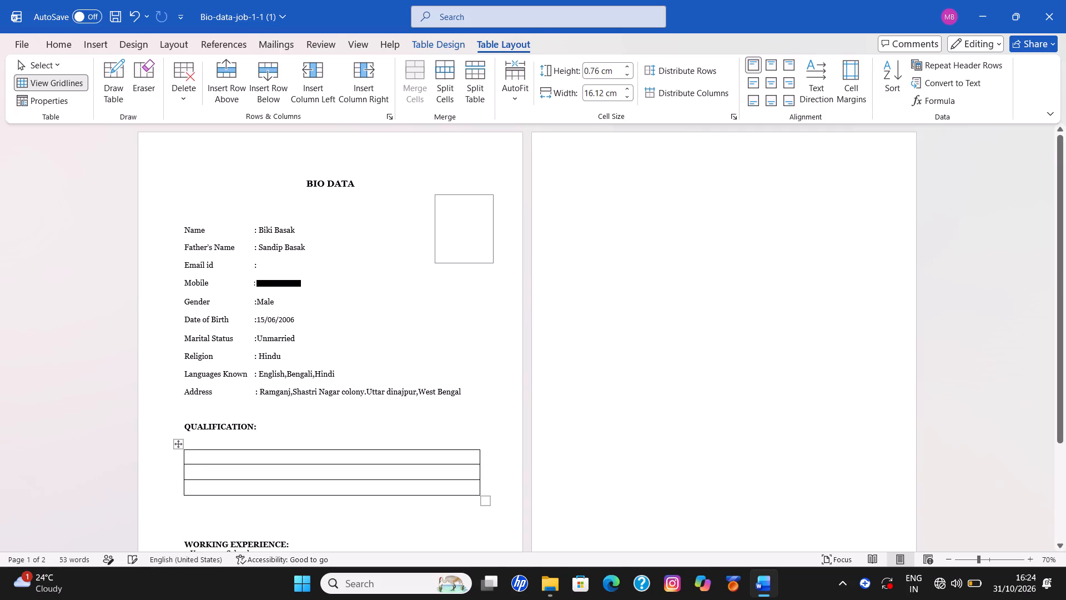
Resume Draw Table for the three-row table under the QUALIFICATION heading.
scroll(189, 445, "down", 3, "ctrl")
scroll(189, 445, "up", 1, "ctrl")
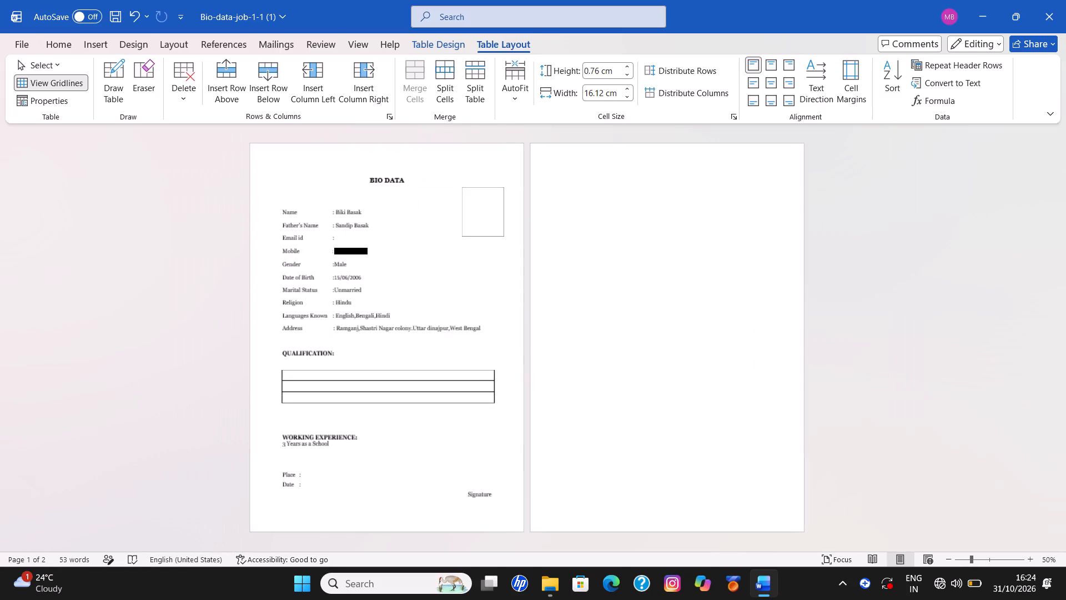
scroll(187, 447, "up", 1)
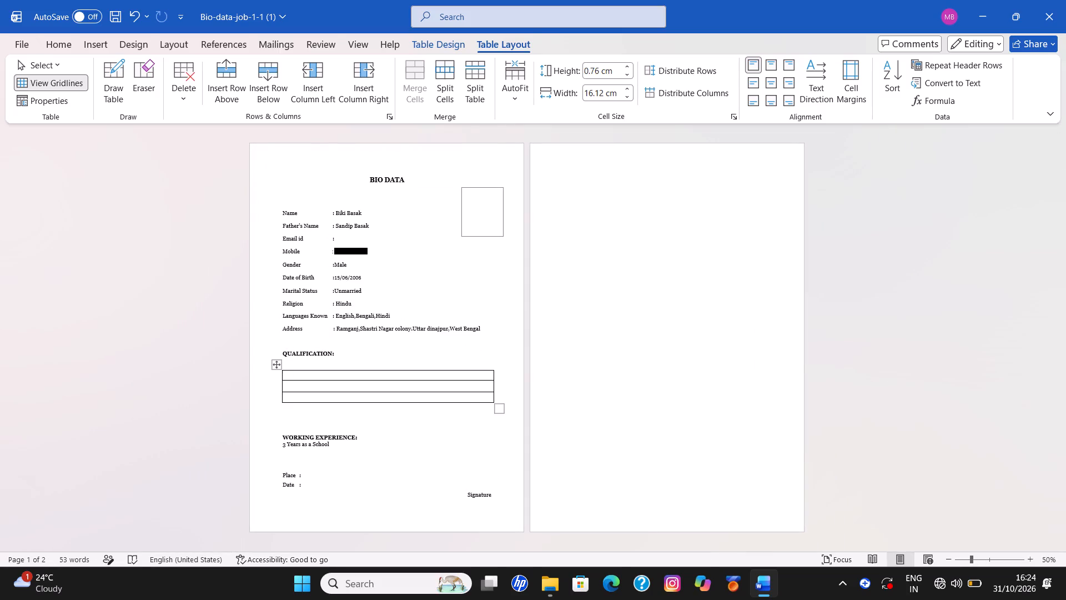
scroll(337, 451, "up", 1, "ctrl")
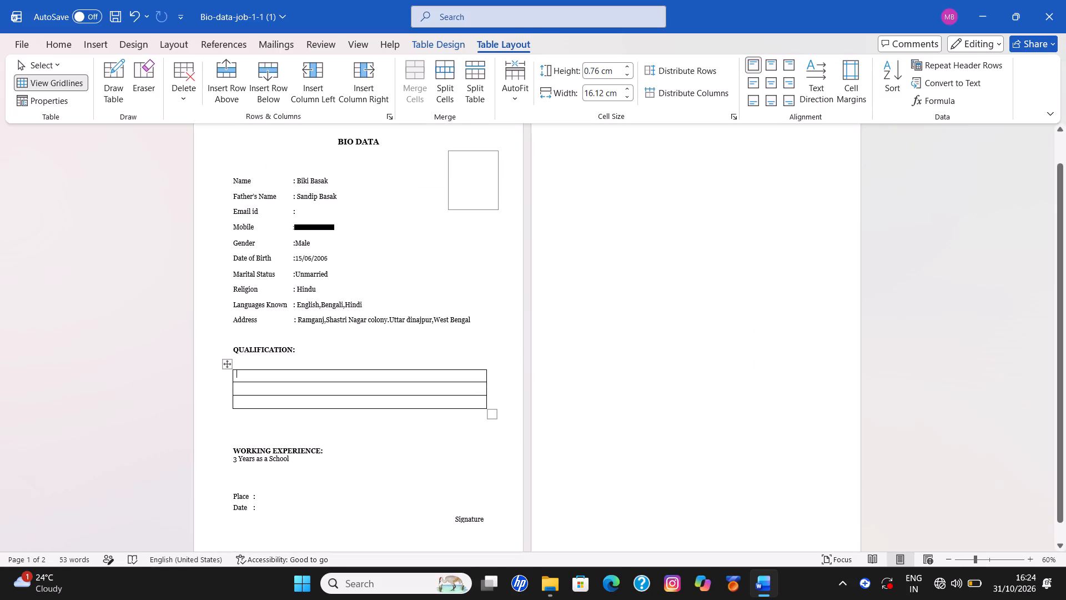
left_click(115, 84)
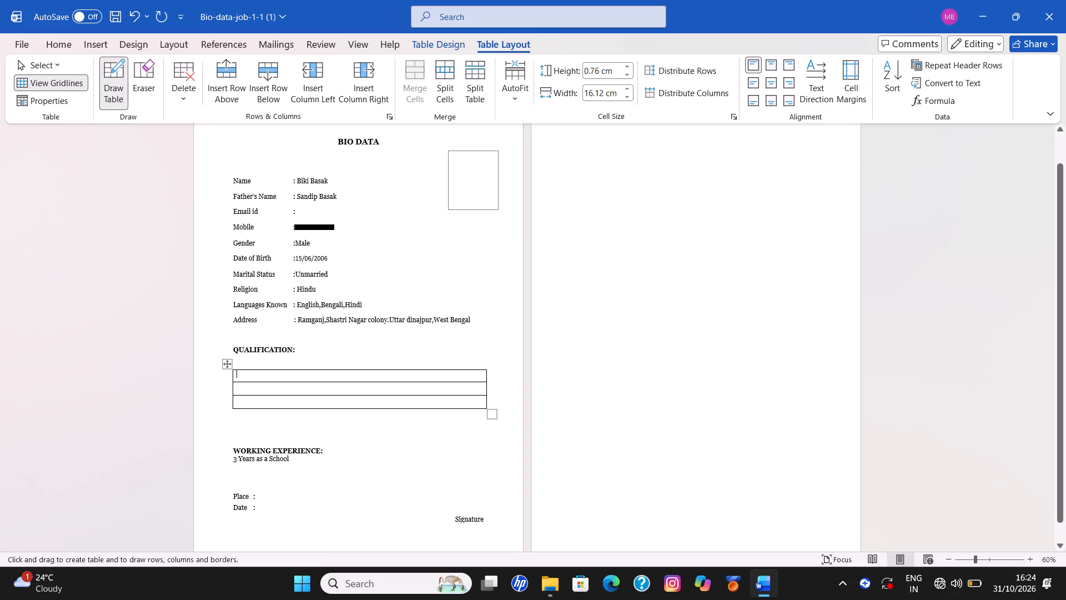
scroll(274, 369, "up", 3, "ctrl")
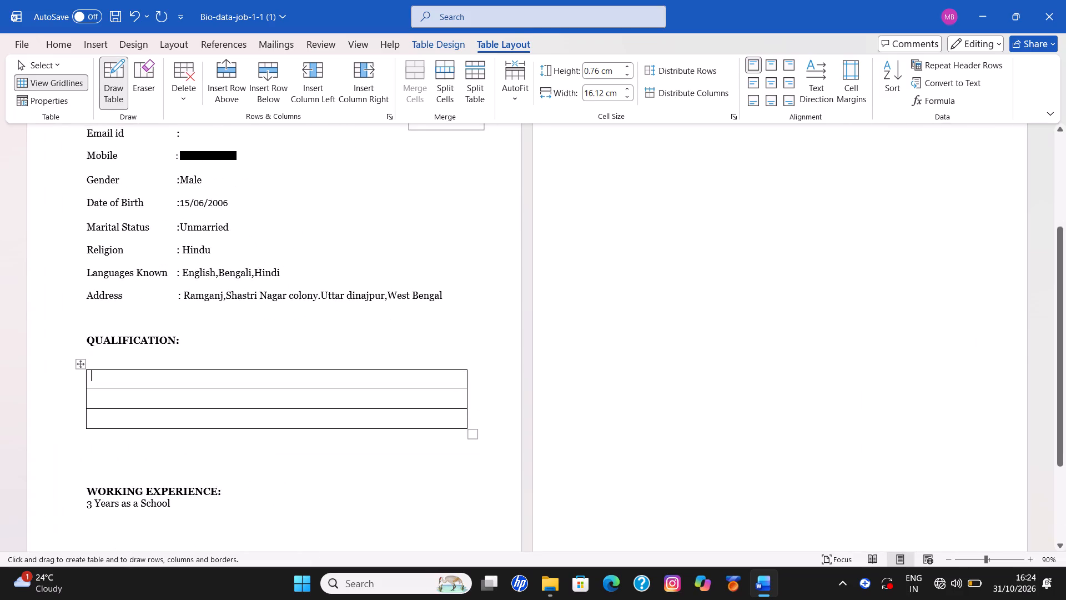
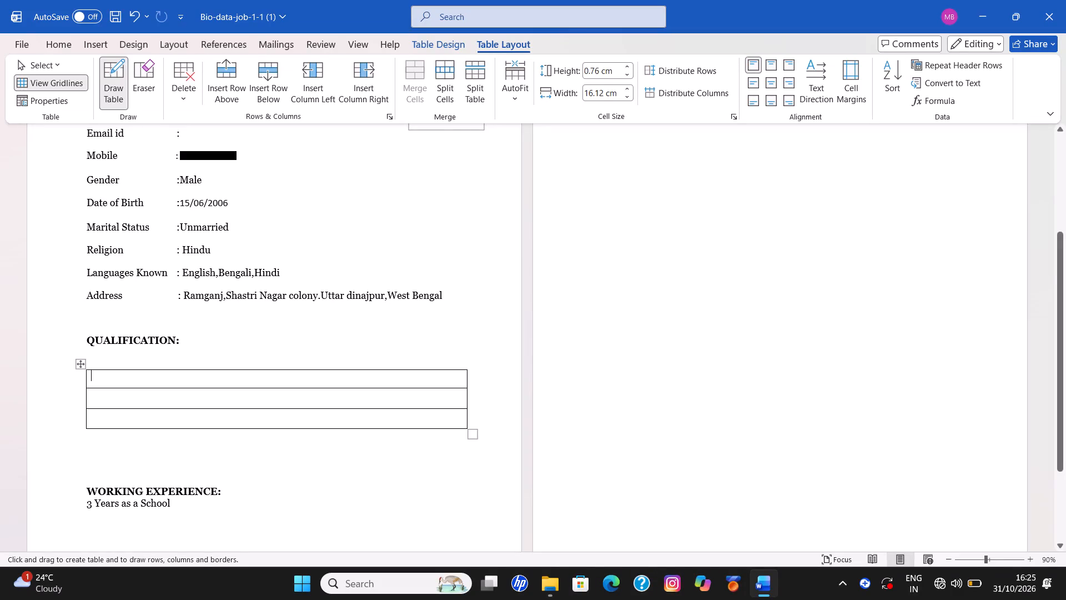
Divide the three-row table under the QUALIFICATION heading into five columns by drawing four vertical inner borders.
left_click_drag(149, 371, 145, 411)
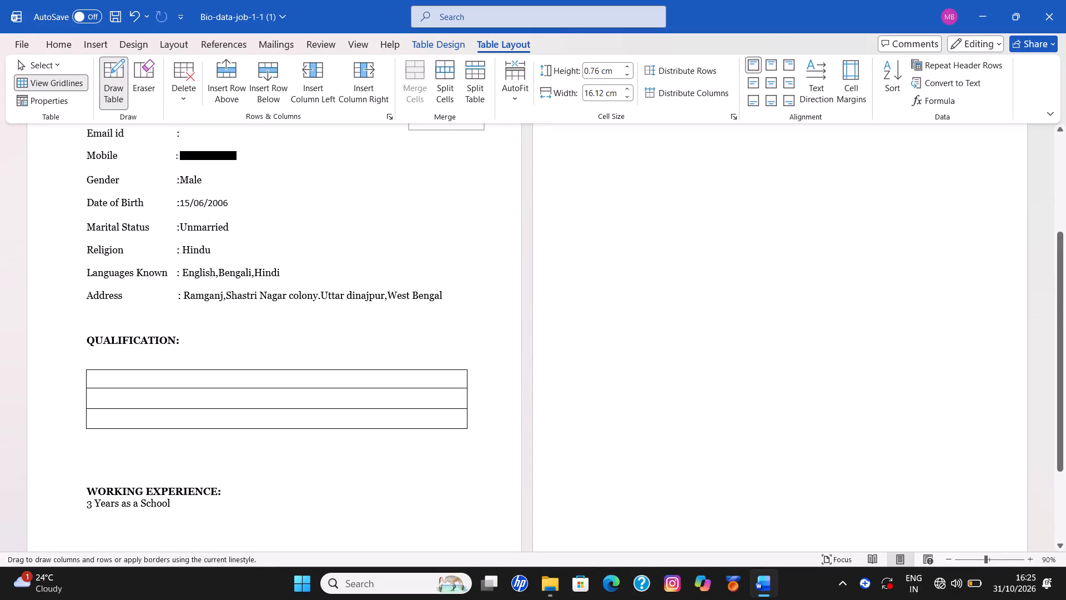
left_click_drag(218, 369, 219, 395)
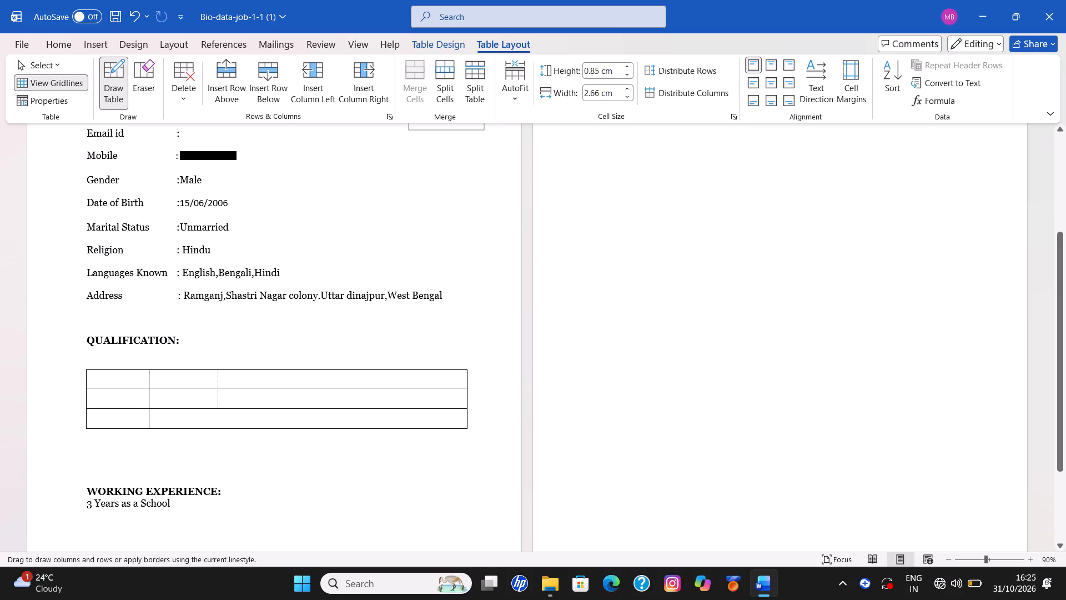
left_click_drag(219, 395, 219, 413)
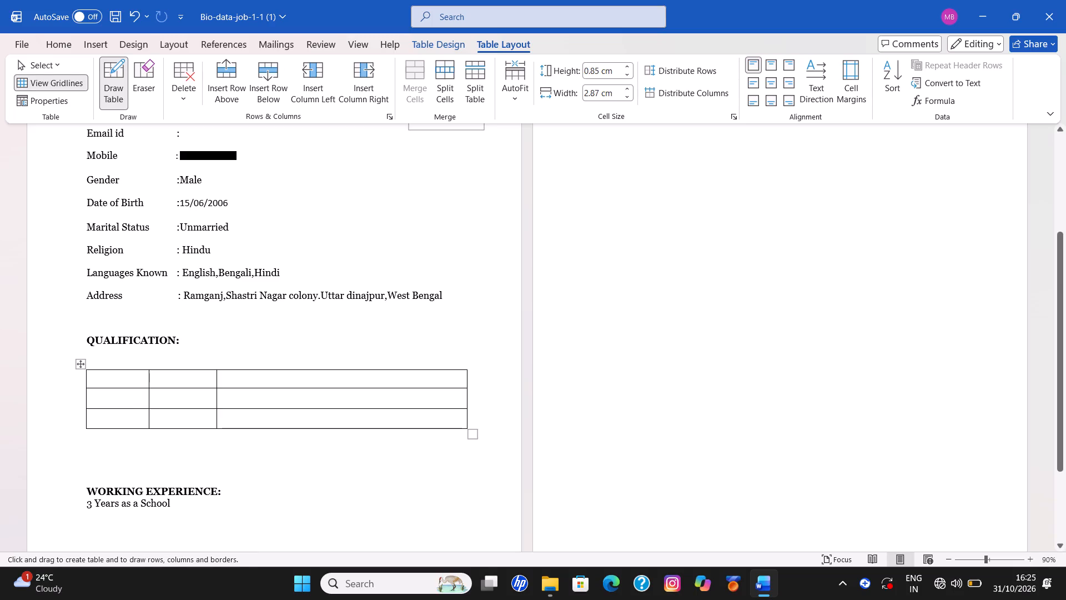
left_click_drag(293, 370, 300, 417)
left_click_drag(374, 372, 378, 419)
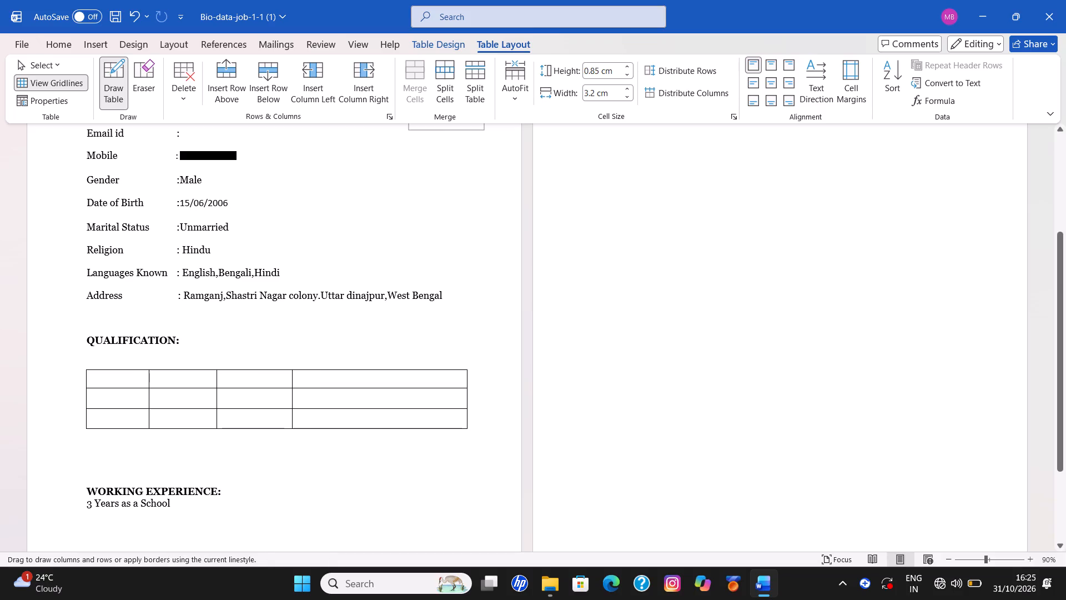
left_click_drag(378, 419, 378, 426)
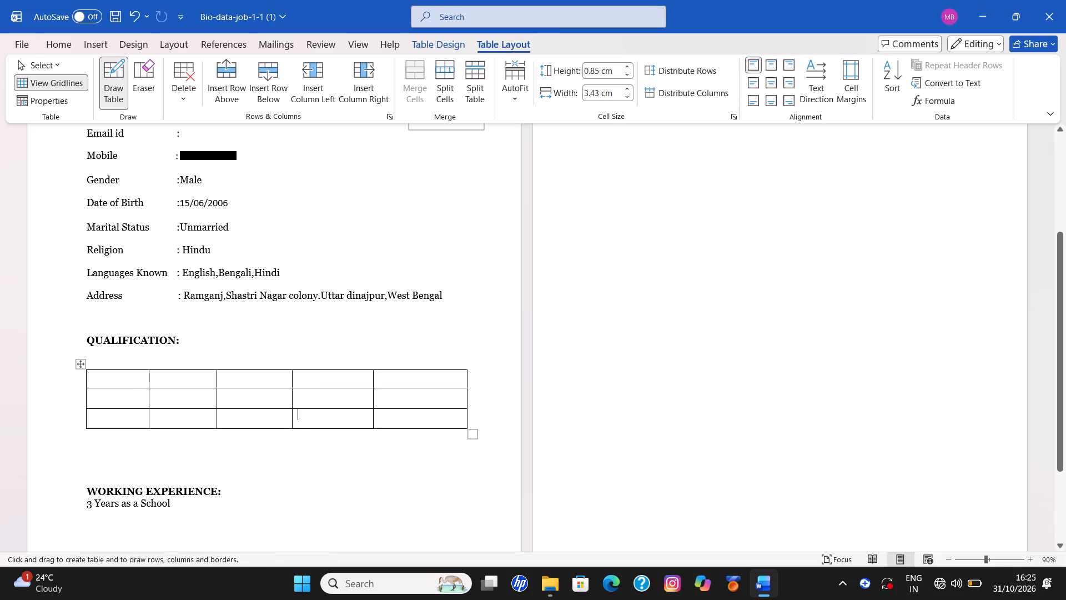
Enter "Name of Exam" as the first column's header in the qualification table.
left_click(123, 379)
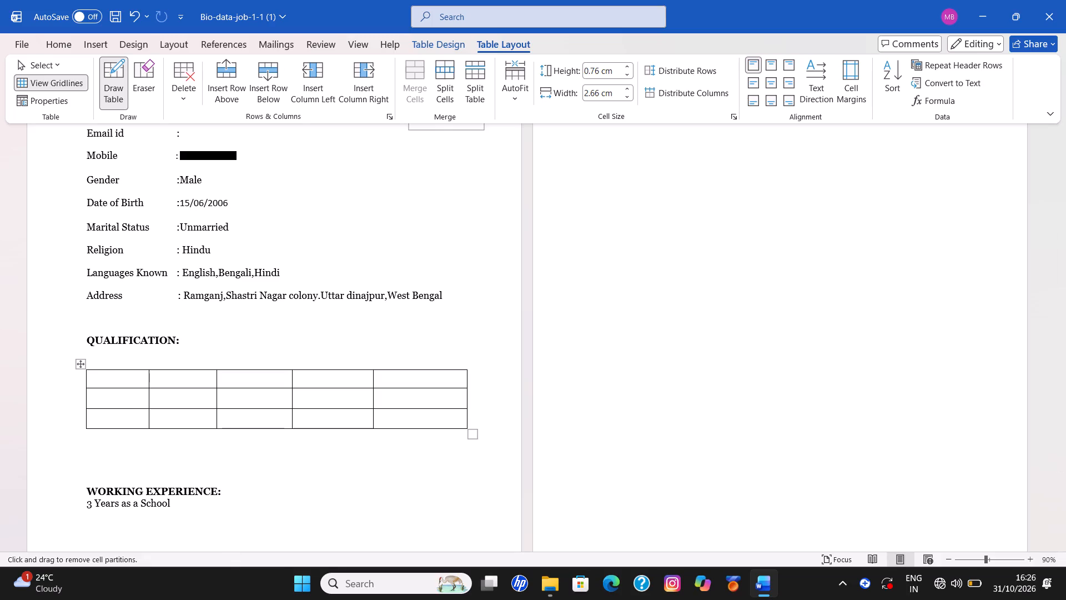
type("Name")
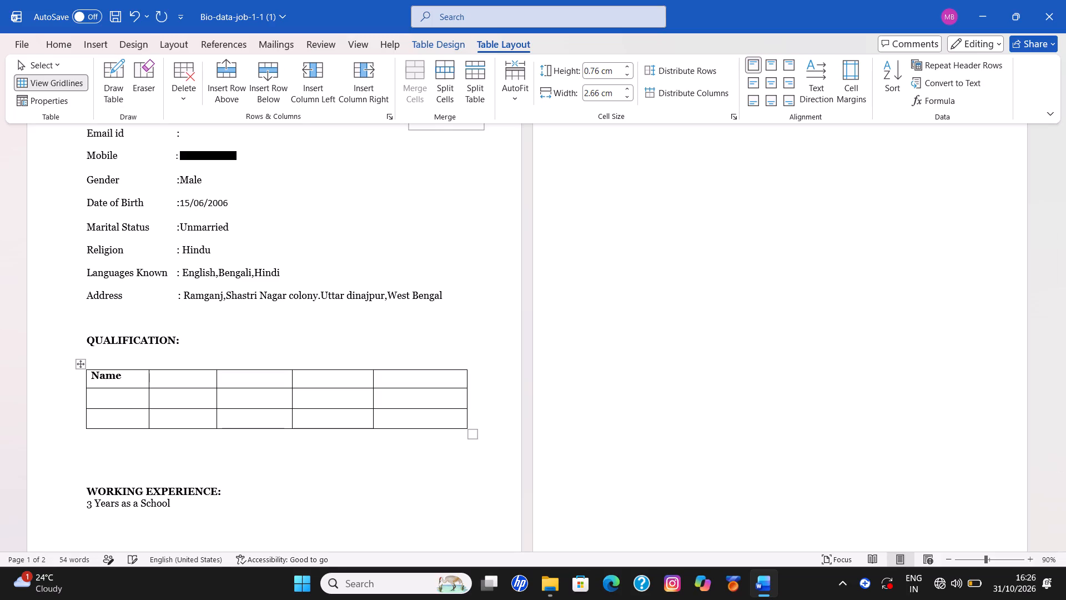
key("space")
type("of")
key("space")
key("shift+e")
type("xa")
key("m")
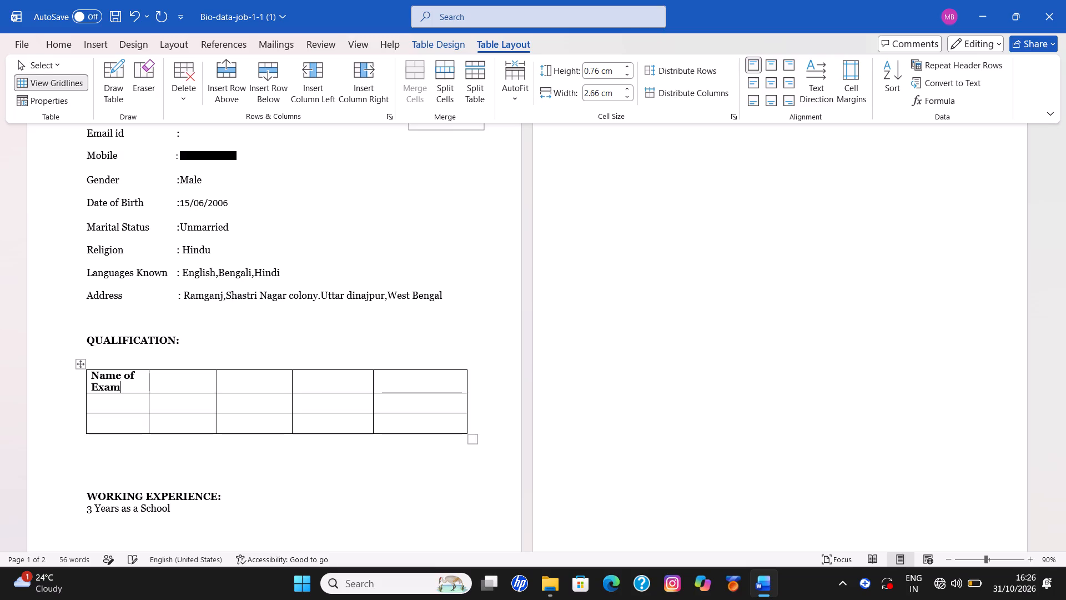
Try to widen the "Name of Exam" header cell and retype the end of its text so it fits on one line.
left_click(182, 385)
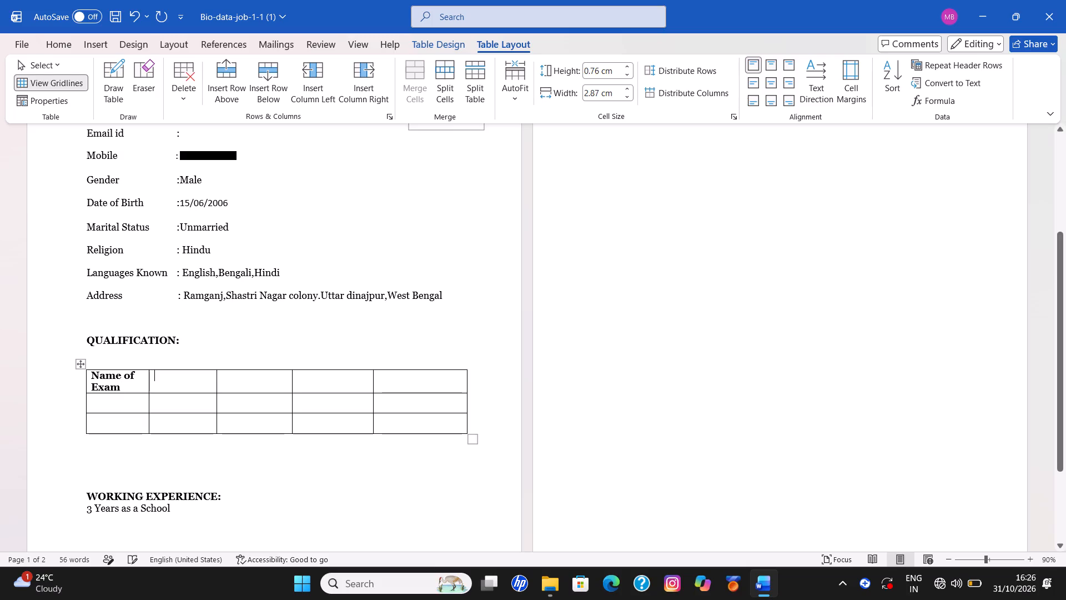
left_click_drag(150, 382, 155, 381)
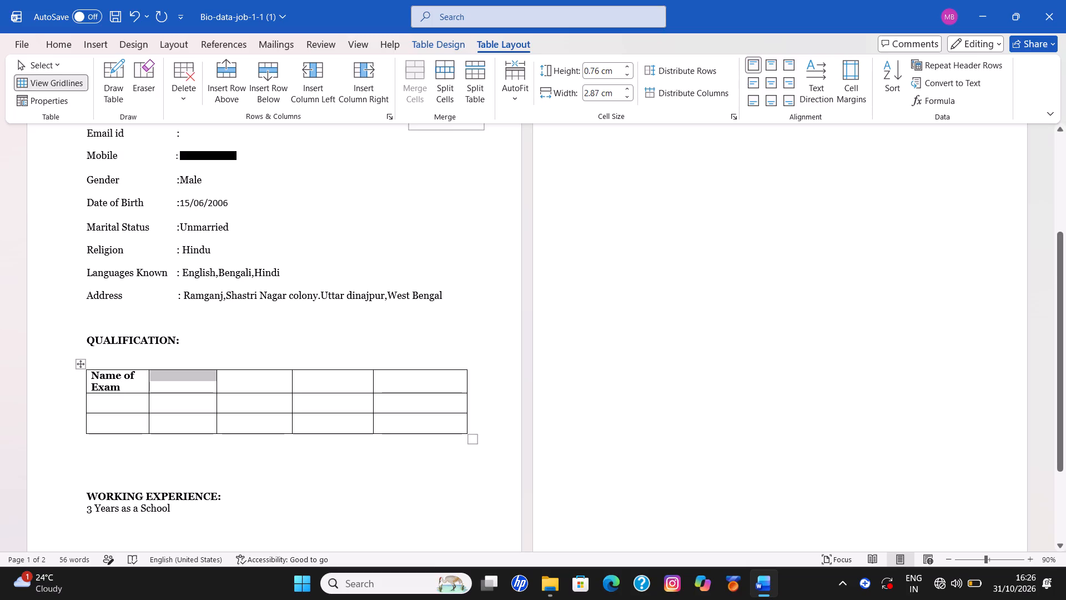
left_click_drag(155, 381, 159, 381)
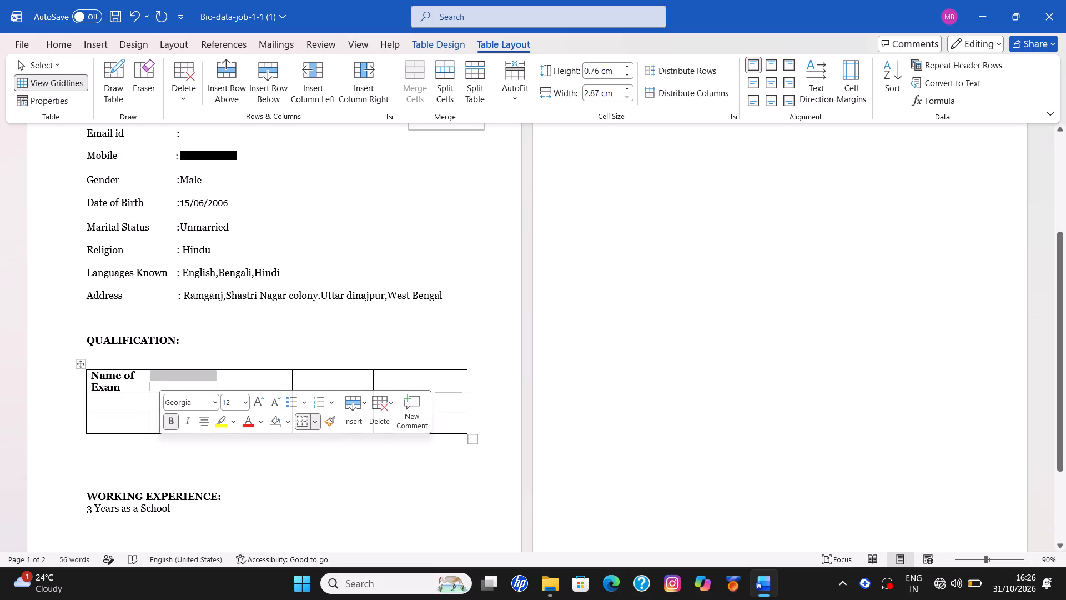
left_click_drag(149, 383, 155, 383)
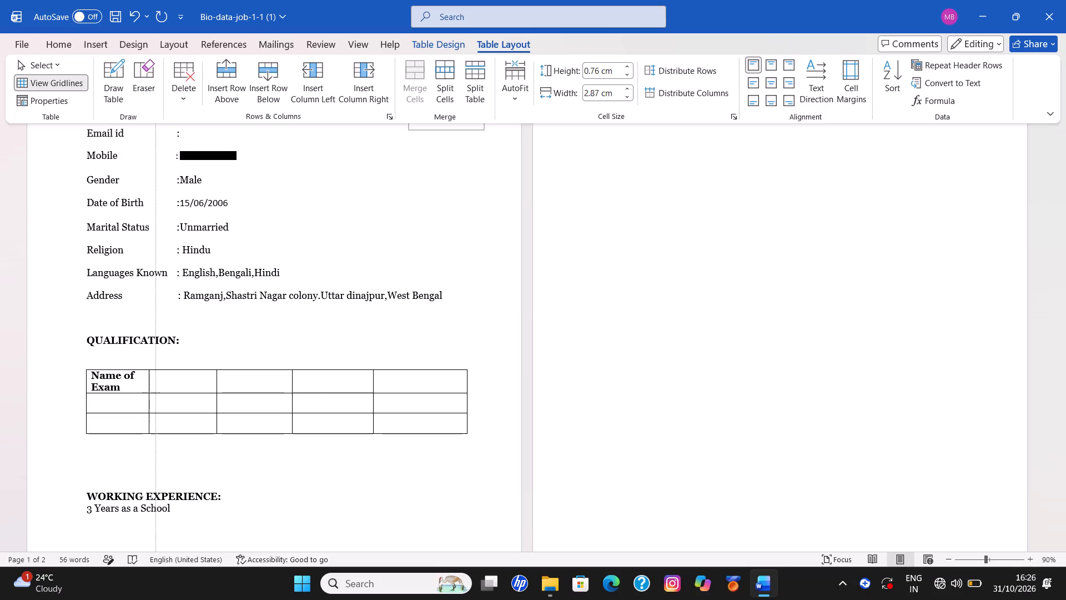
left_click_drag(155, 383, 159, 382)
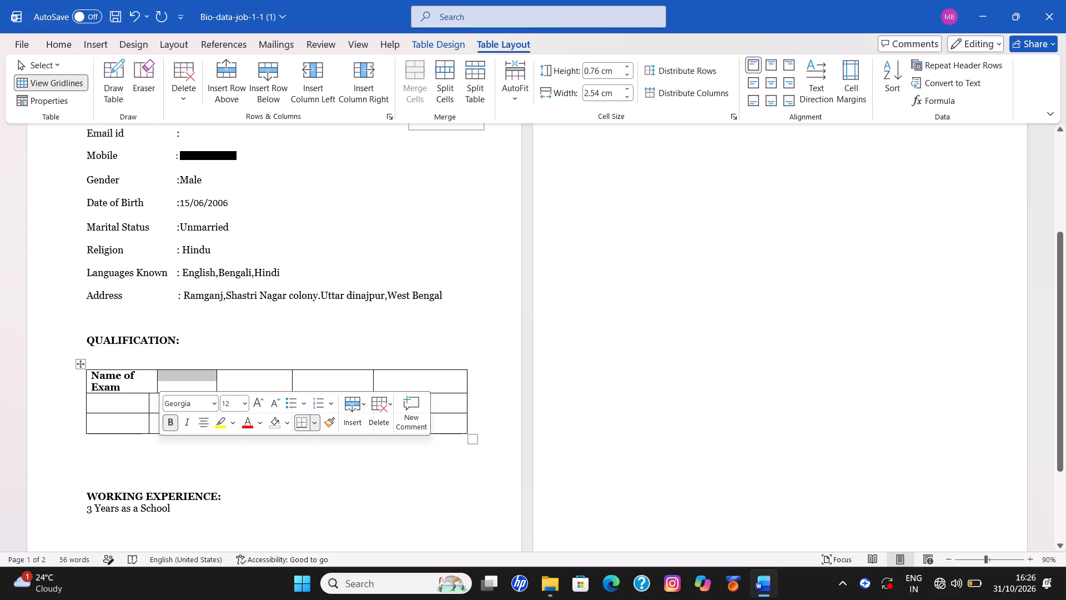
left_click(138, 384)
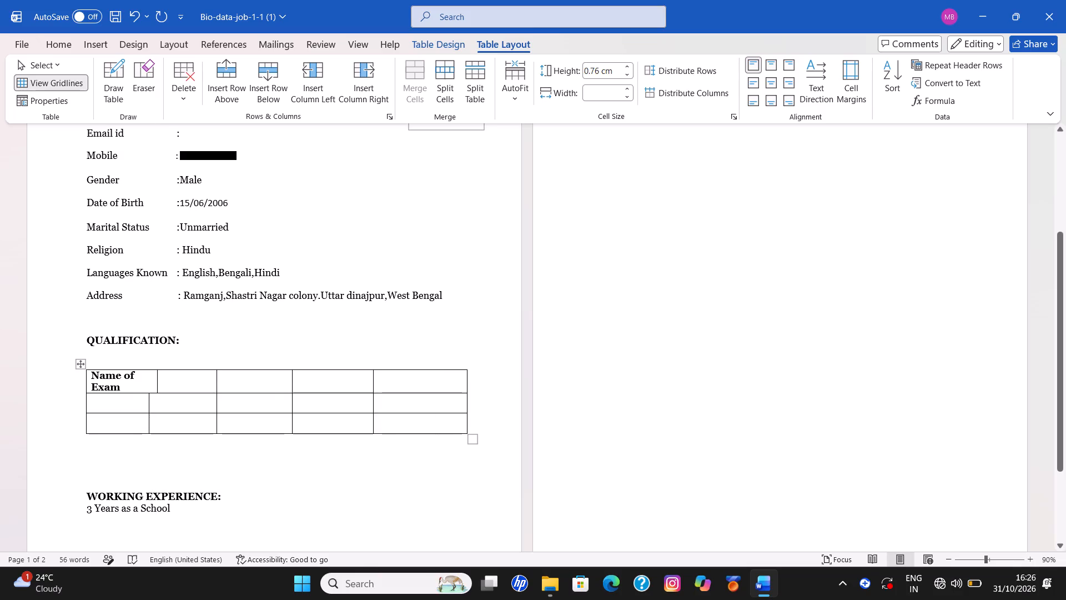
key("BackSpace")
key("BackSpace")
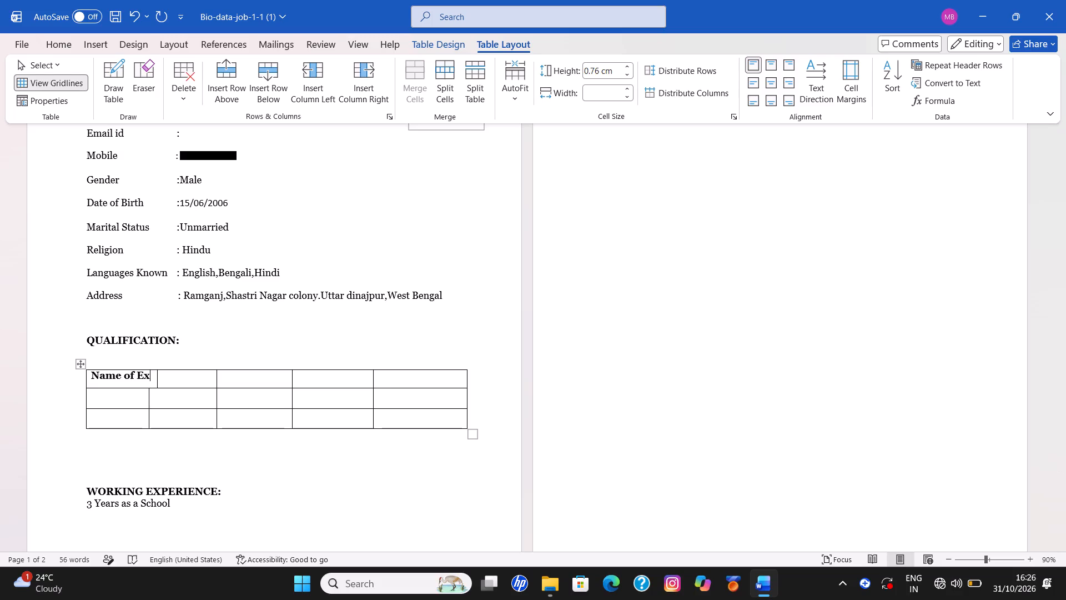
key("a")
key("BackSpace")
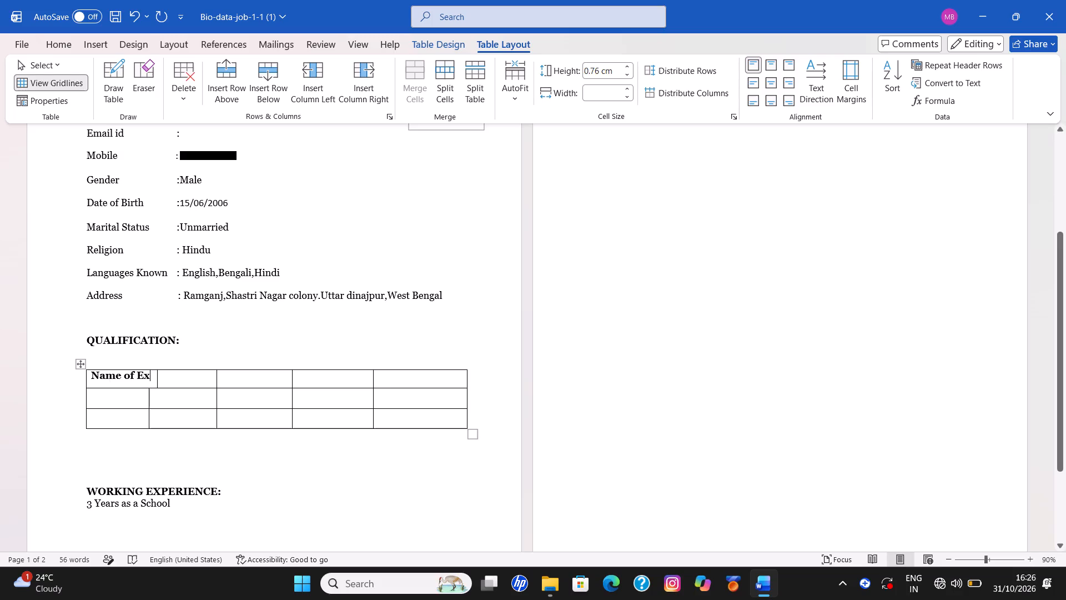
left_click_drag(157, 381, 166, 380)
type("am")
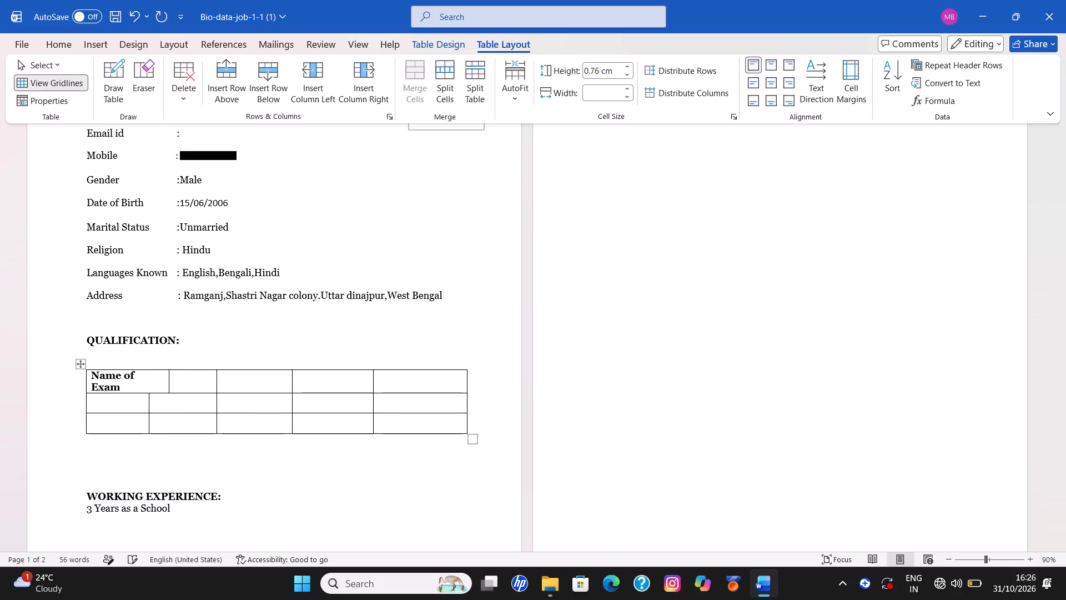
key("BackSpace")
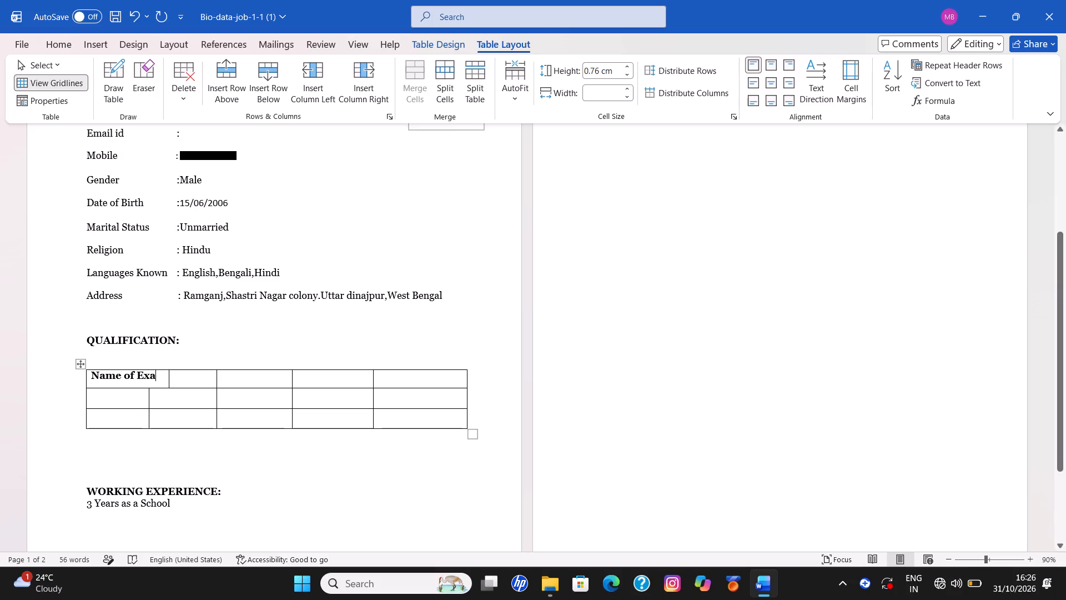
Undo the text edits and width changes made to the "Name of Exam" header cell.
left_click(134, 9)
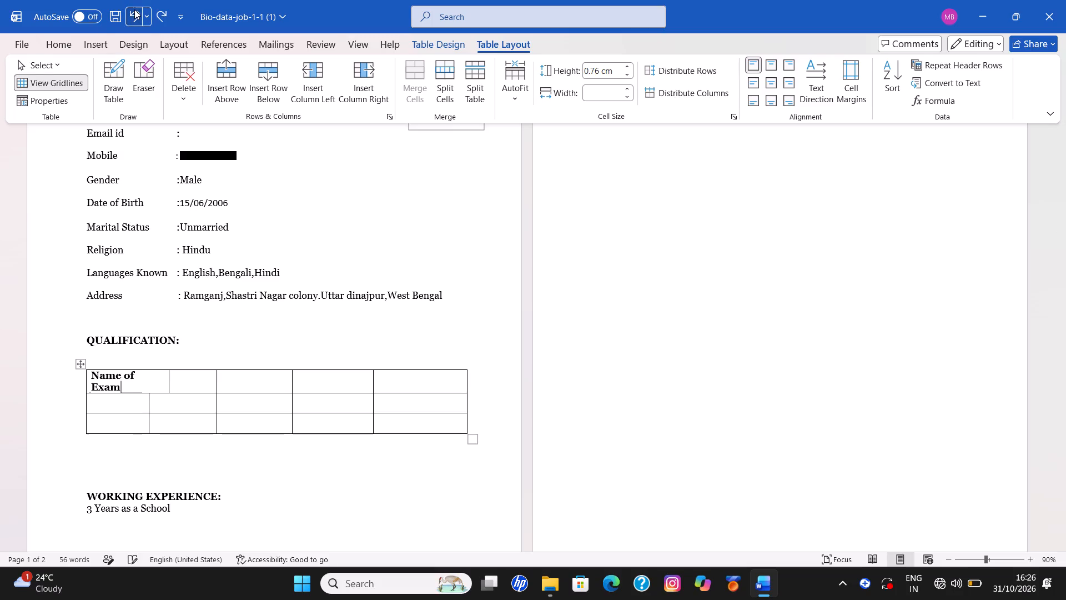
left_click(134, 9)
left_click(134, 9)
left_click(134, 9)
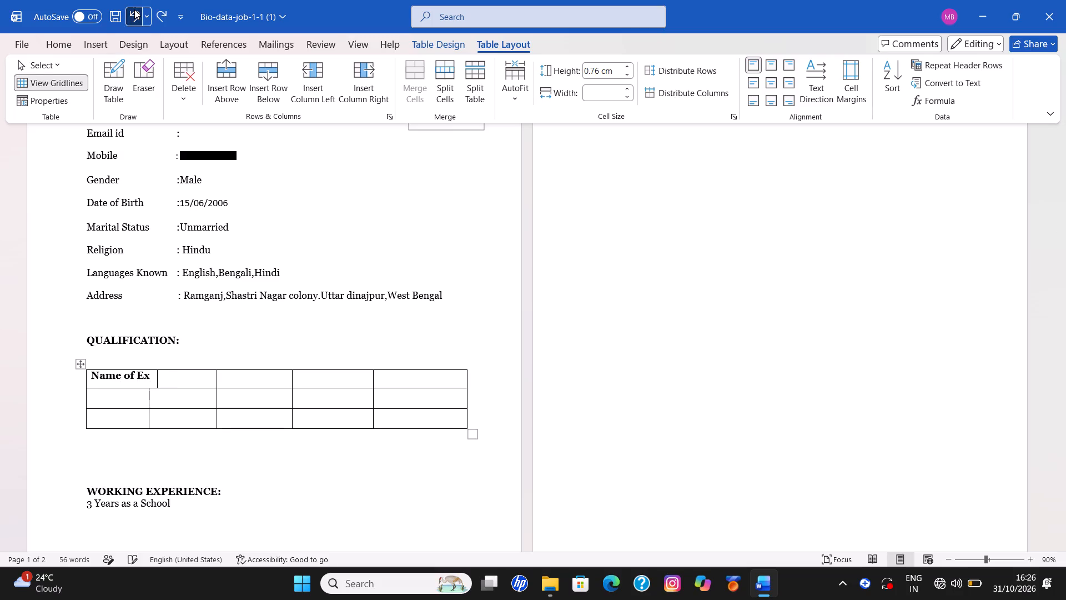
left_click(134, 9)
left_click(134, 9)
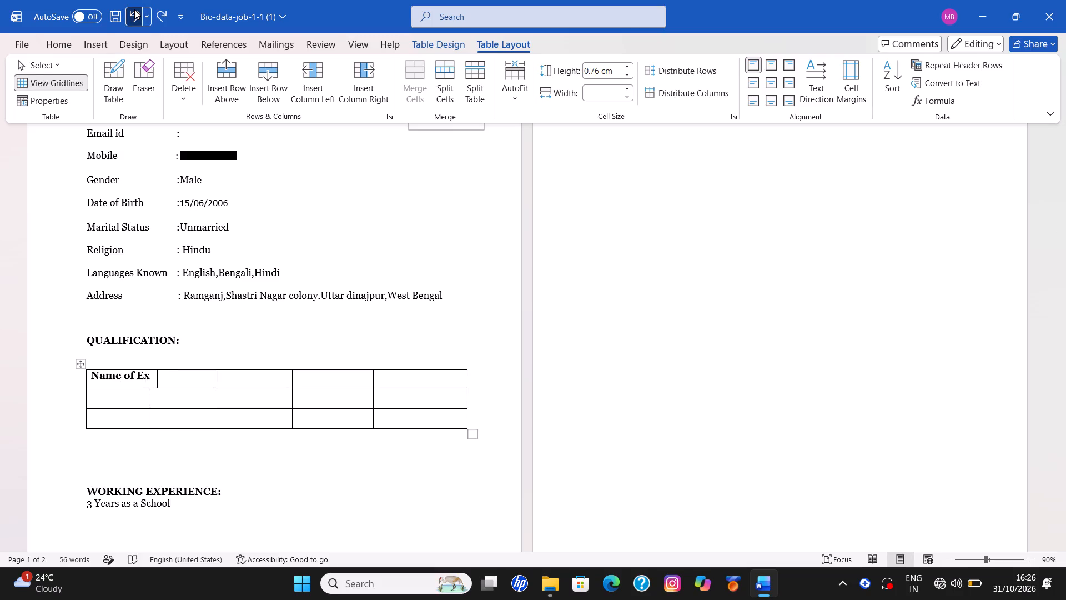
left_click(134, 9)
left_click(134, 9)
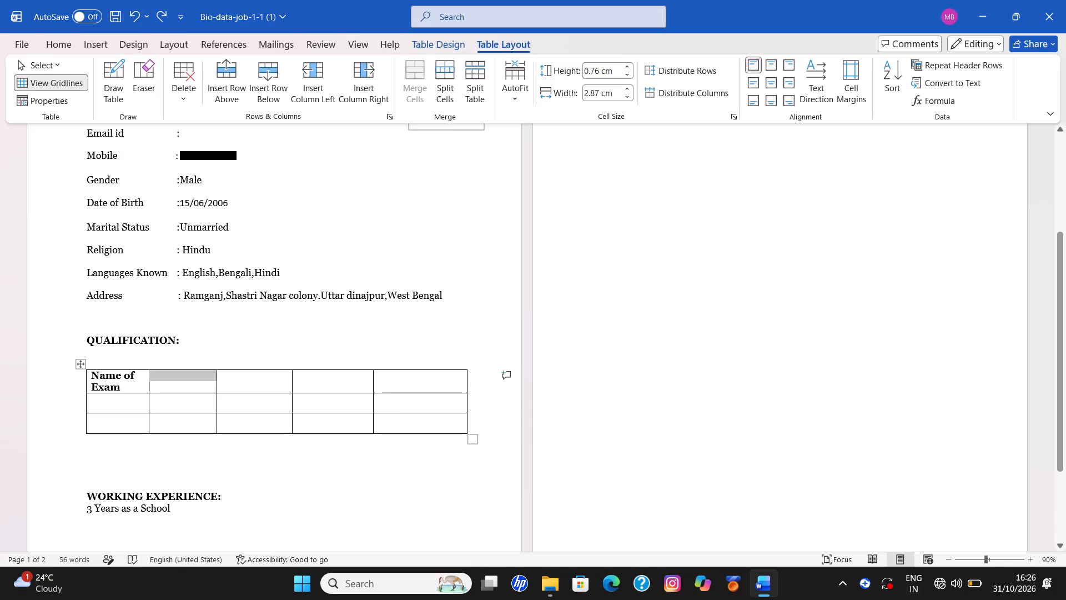
Enter "Year of pass" as the second column's header in the qualification table.
left_click(182, 380)
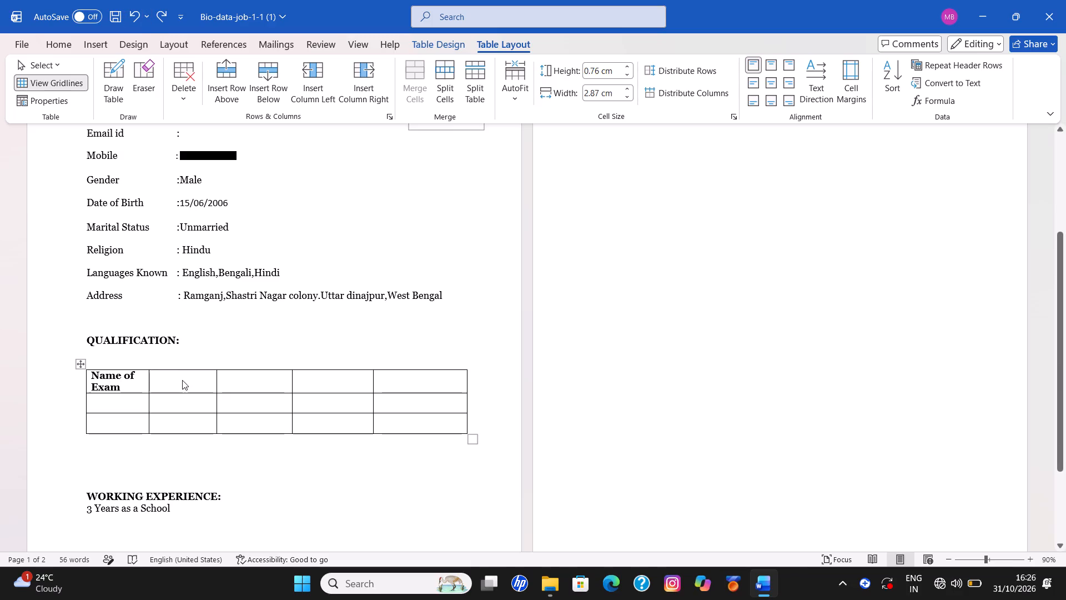
type("ye")
key("BackSpace")
key("BackSpace")
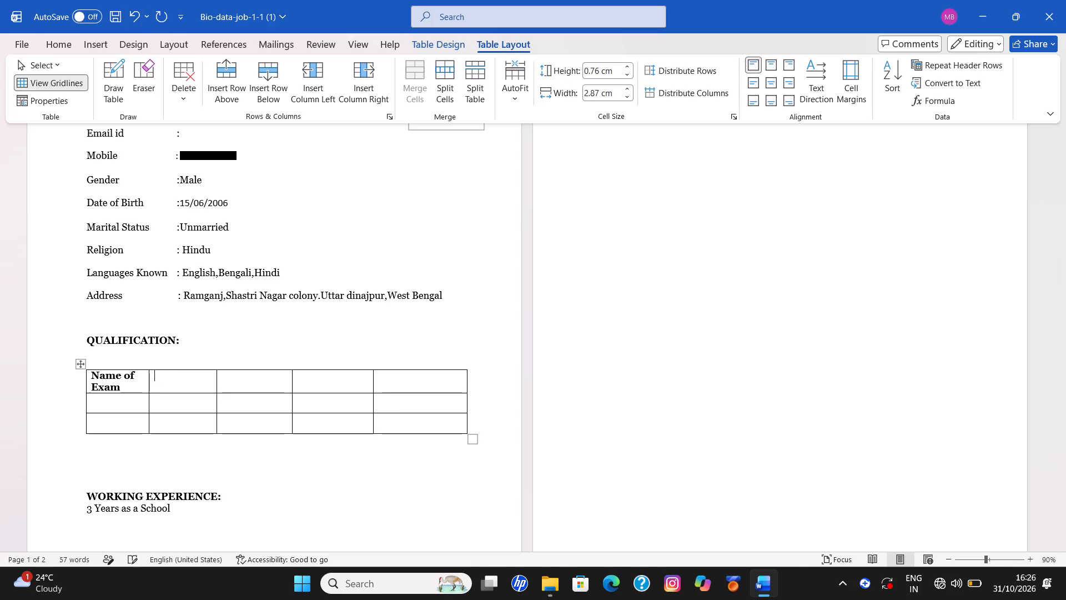
key("shift+y")
type("ear")
key("space")
type("of")
key("space")
type("pass")
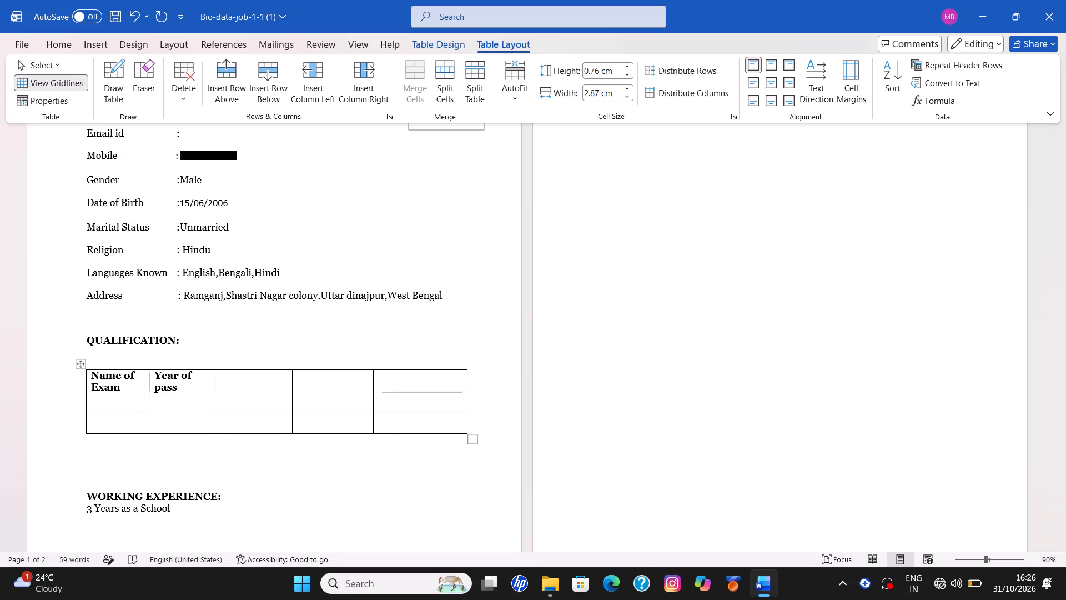
Enter "Board" as the third column's header in the qualification table.
left_click(249, 376)
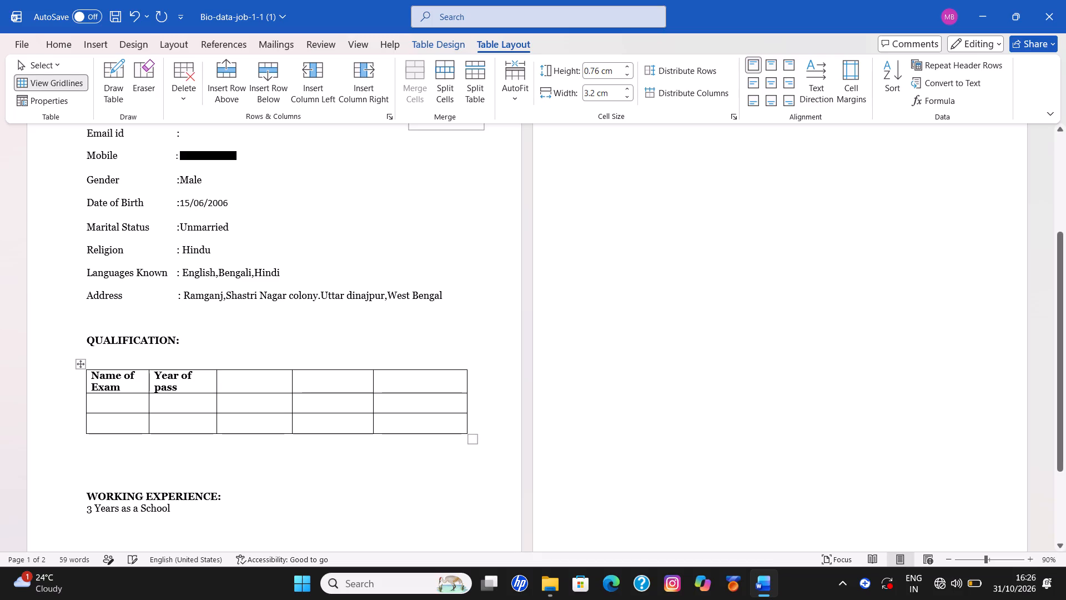
key("shift+b")
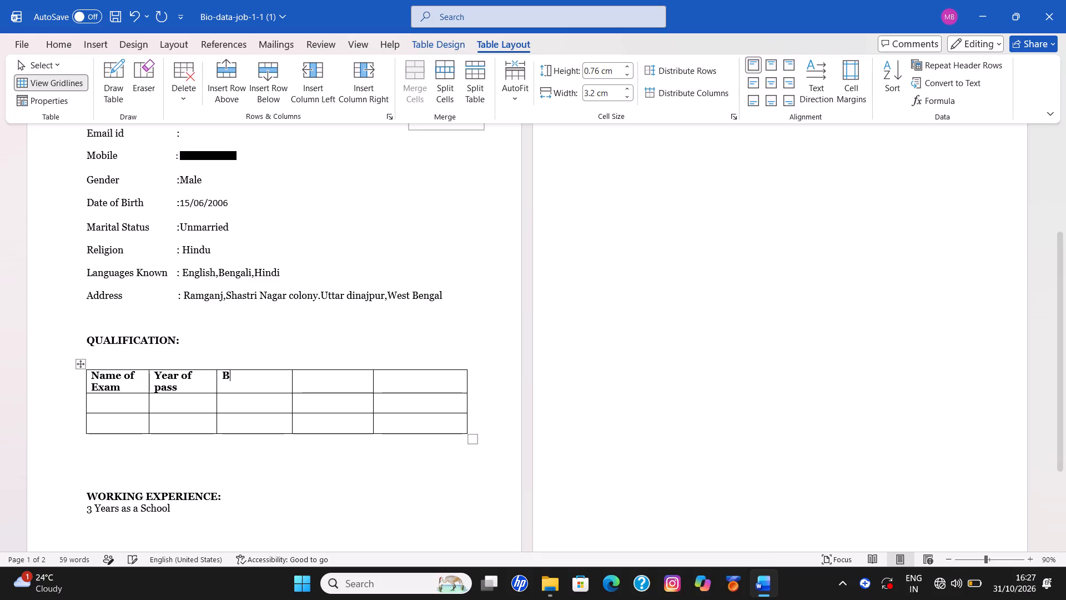
type("oard")
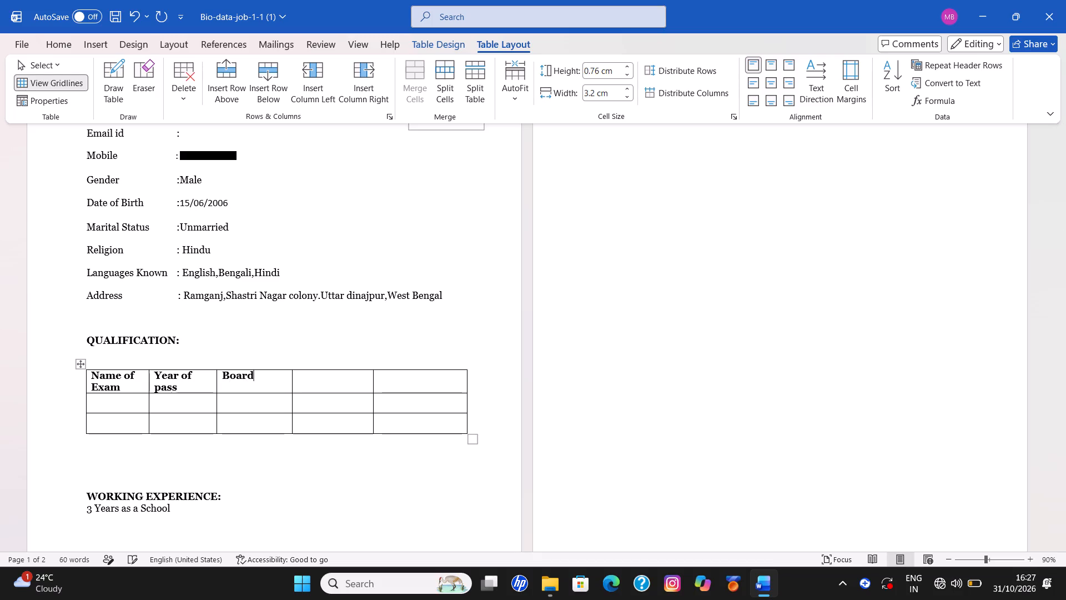
Enter "Total Marks" as the fourth column's header in the qualification table.
left_click(329, 387)
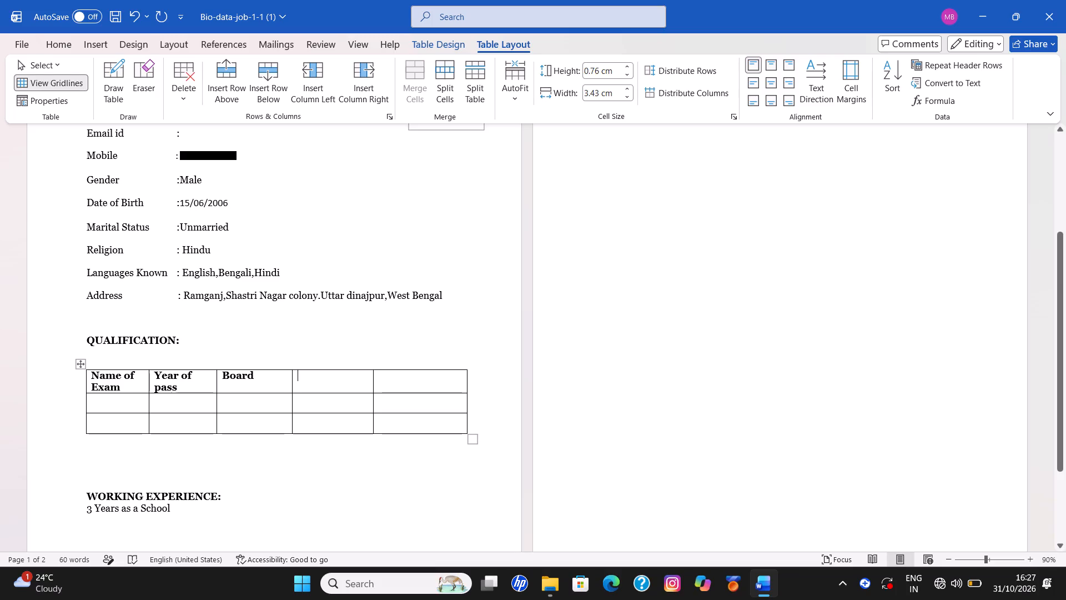
key("t")
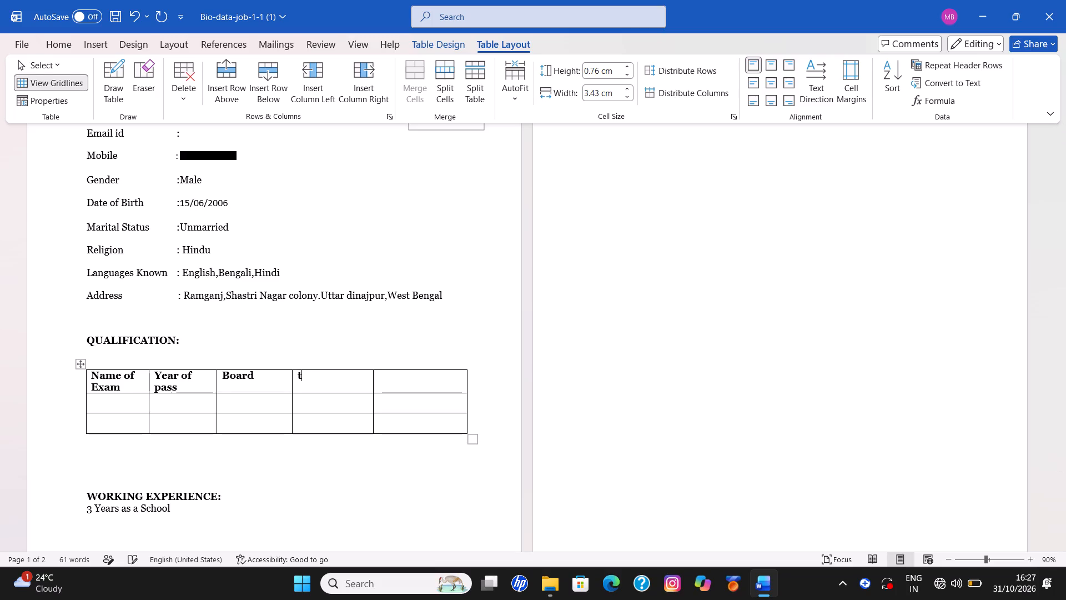
key("BackSpace")
key("shift+t")
type("otal")
key("space")
type("Marks")
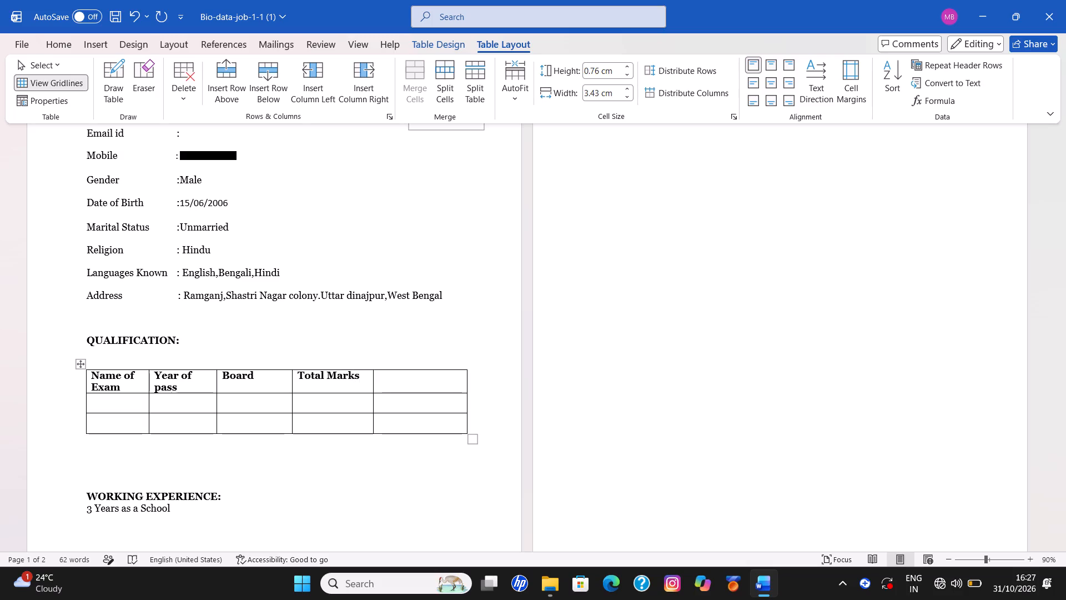
Enter "Marks Obtained" as the fifth column's header in the qualification table.
left_click(399, 388)
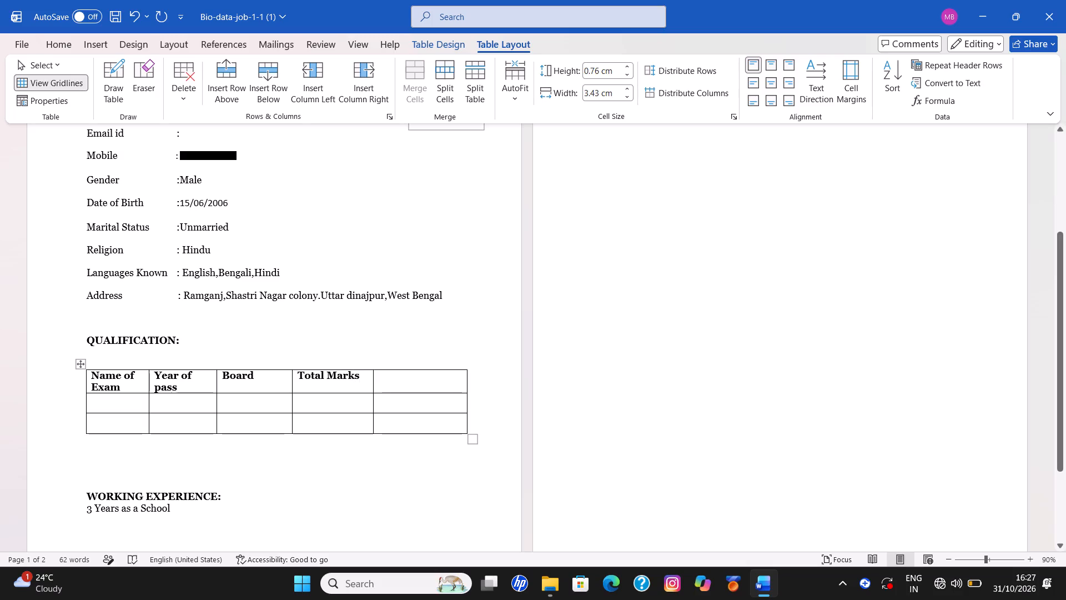
type("Marks obtain")
key("BackSpace")
key("BackSpace")
key("BackSpace")
key("BackSpace")
key("BackSpace")
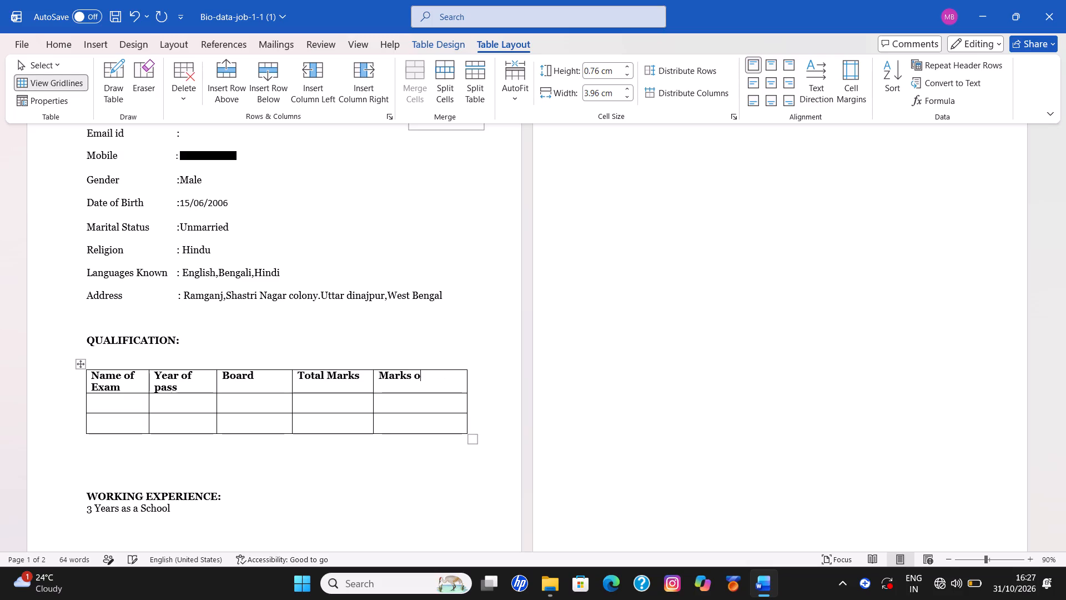
key("BackSpace")
type("Obtained")
Fill the first row under the headers with exam M.P, year 2022, board WBBSE and total marks 700.
left_click(122, 406)
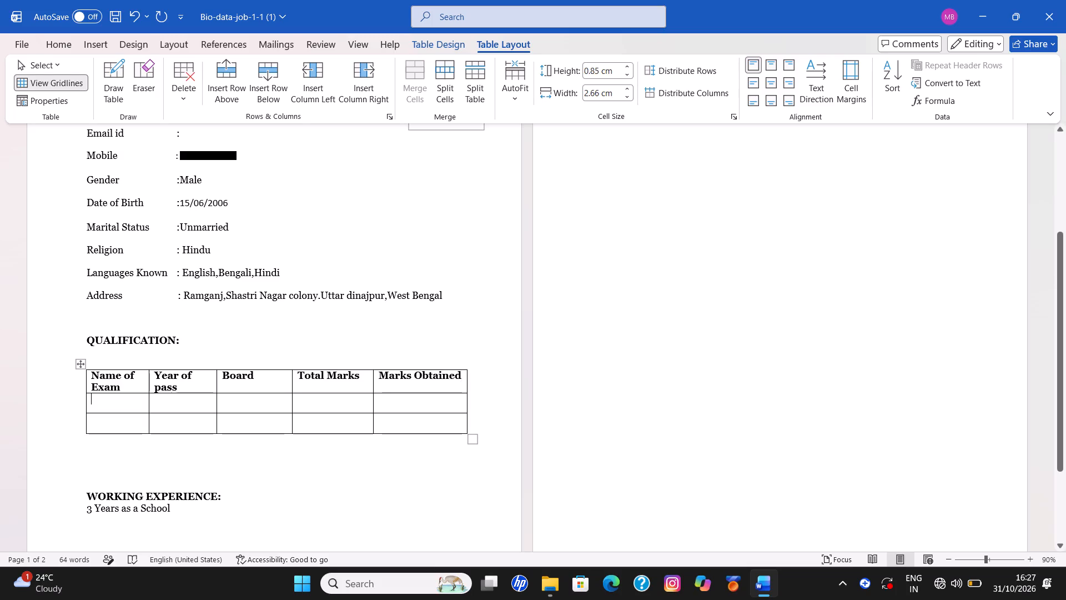
key("m")
key("BackSpace")
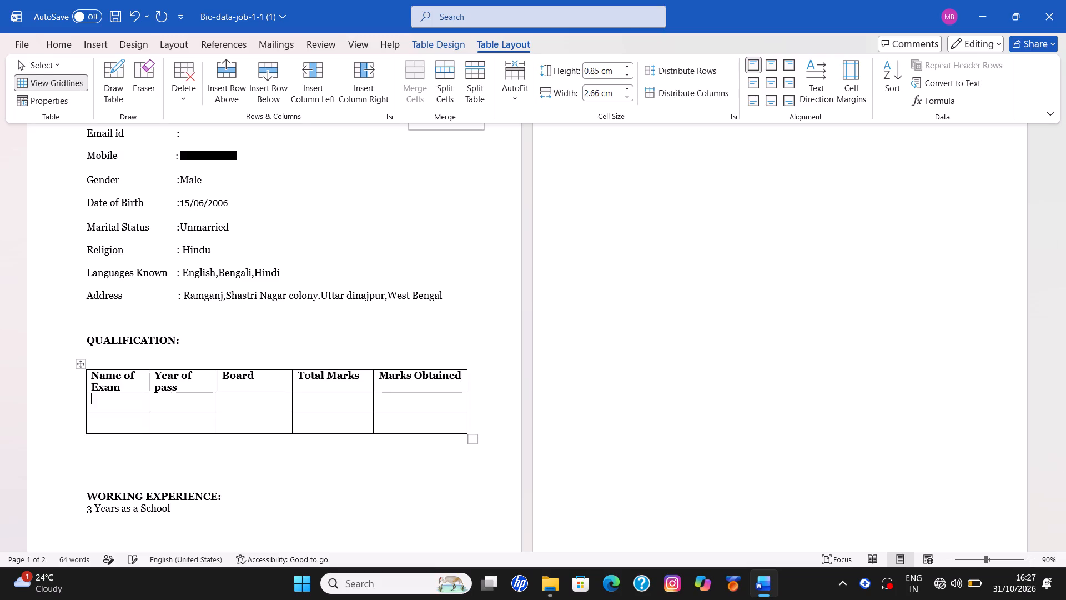
key("shift+m")
key("period")
key("shift+p")
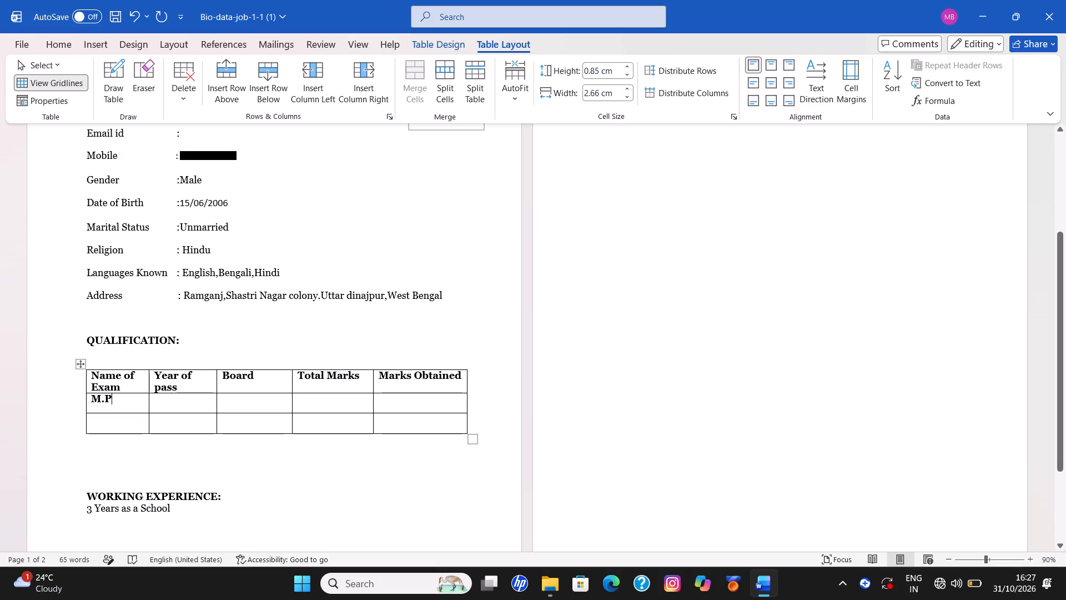
left_click(168, 401)
type("2022")
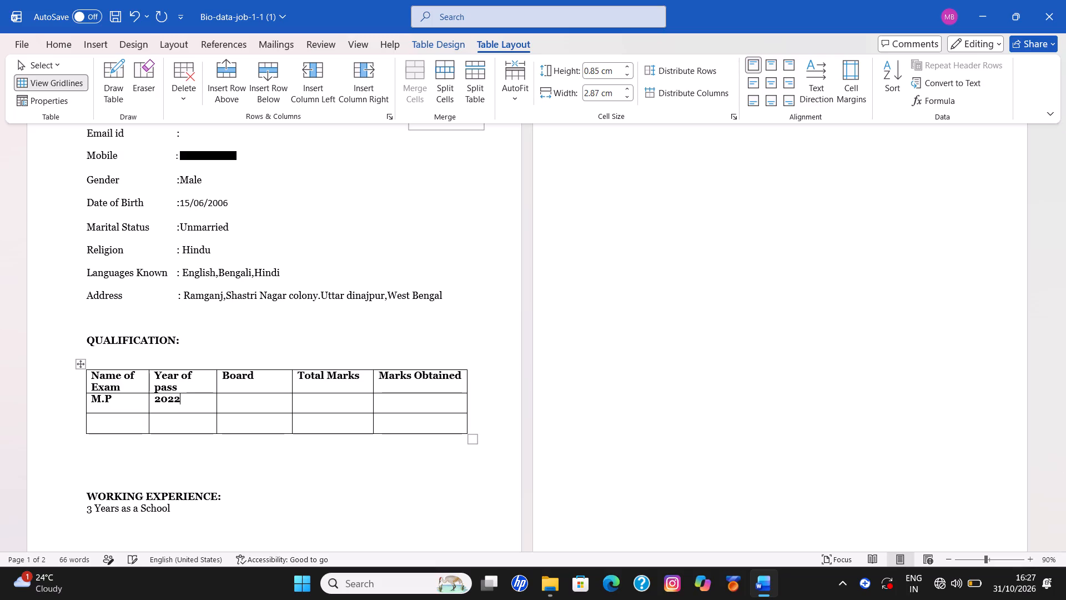
left_click(237, 399)
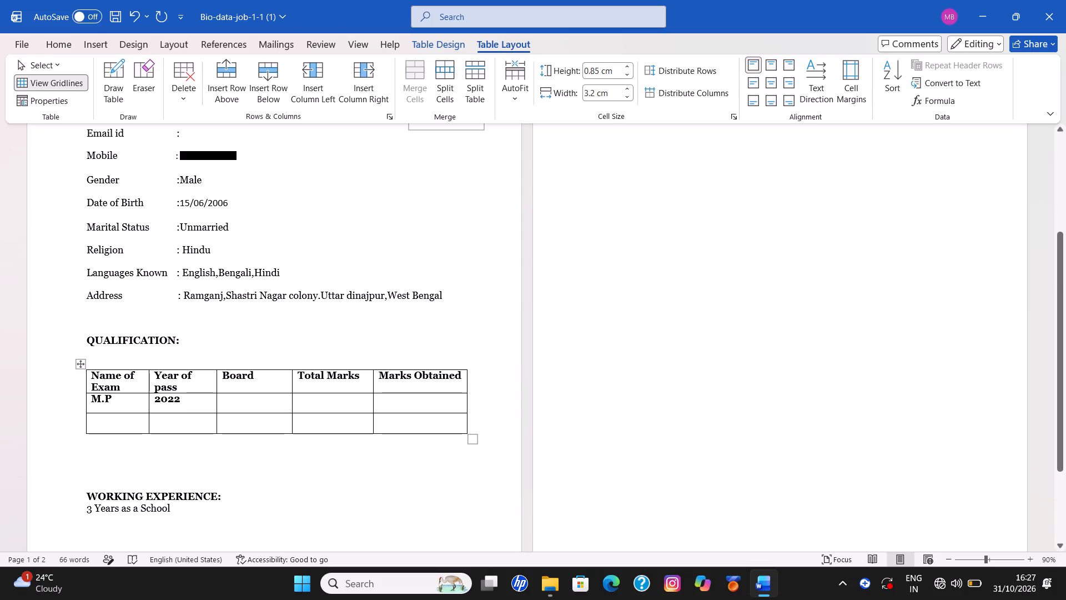
key("w")
type("BB")
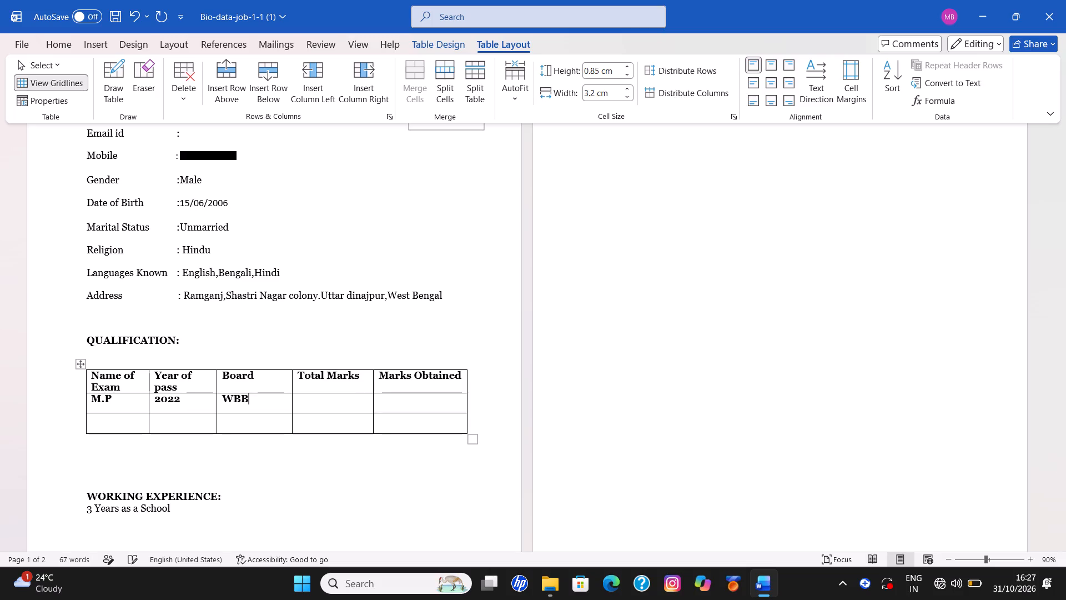
type("SE")
left_click(311, 399)
type("700")
Fill the second row under the headers with exam H.S, year 2024, board WBCHSE and total marks 500.
left_click(104, 419)
type("H.S")
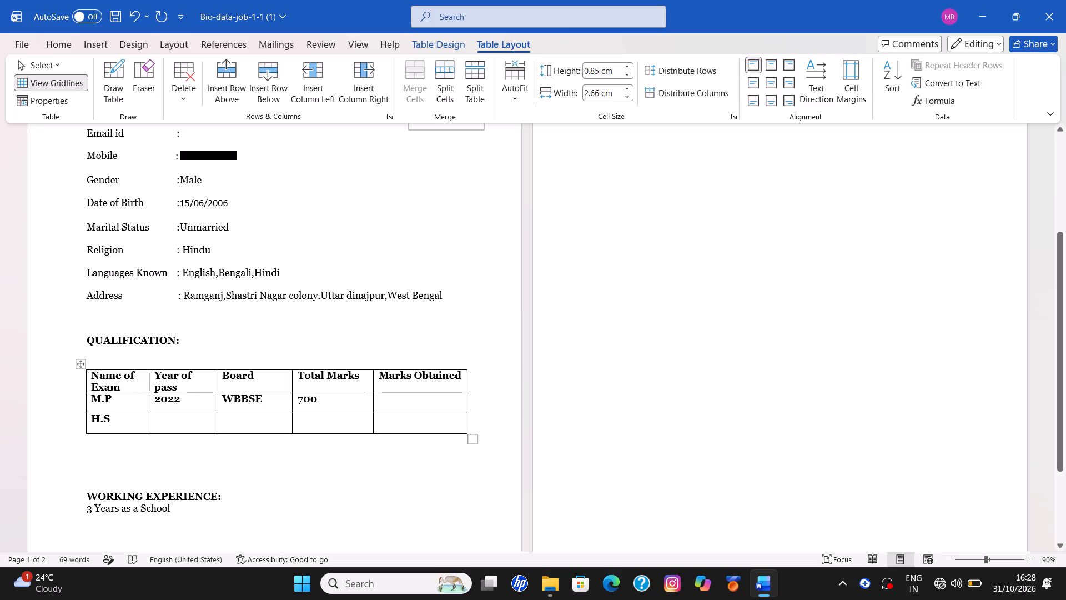
left_click(169, 428)
type("2024")
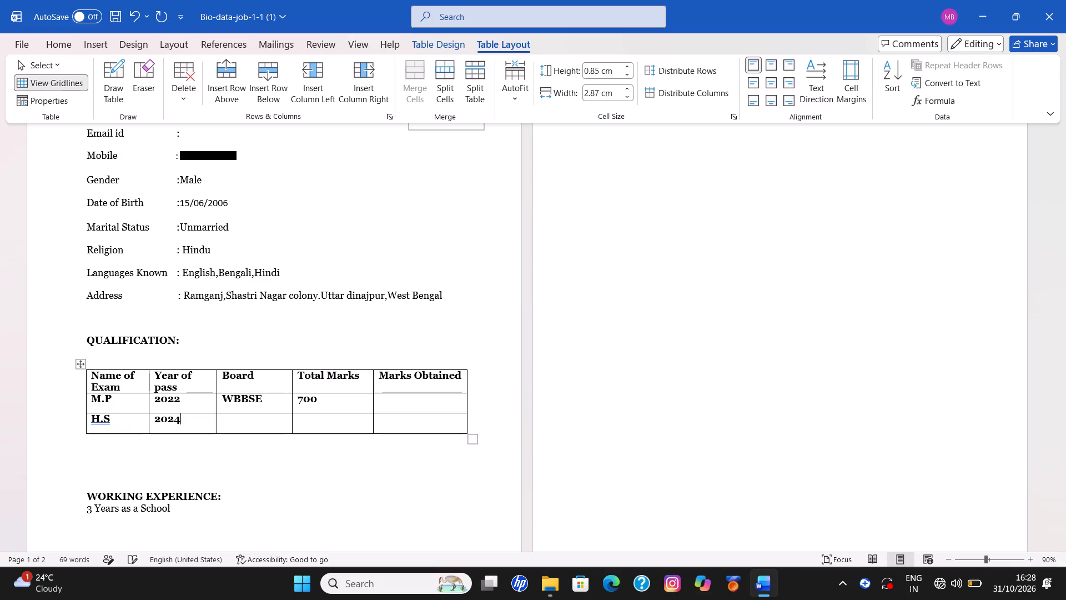
left_click(255, 423)
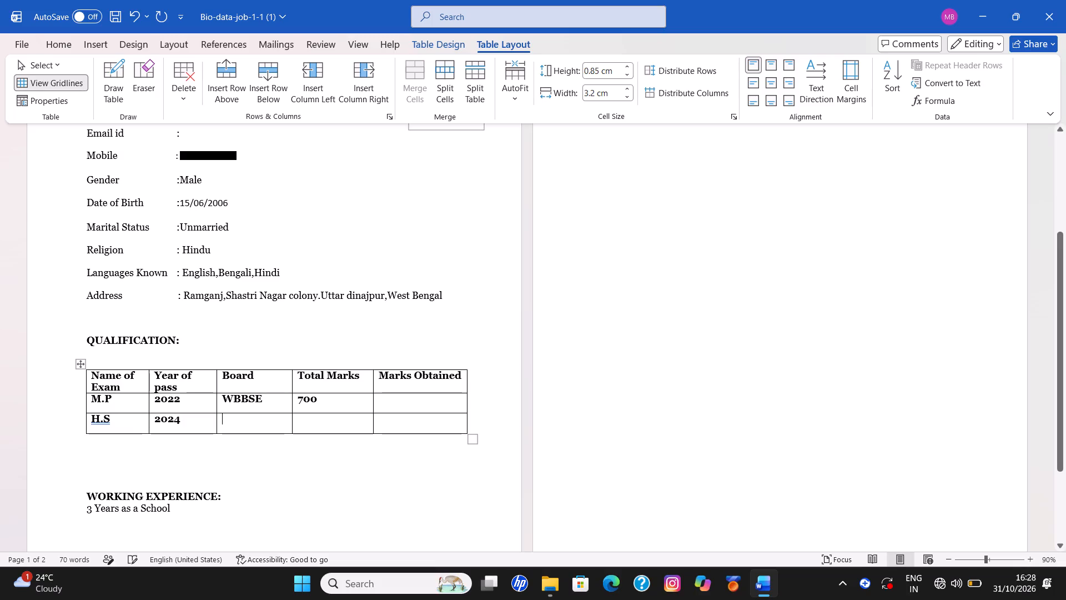
type("WBCHSE")
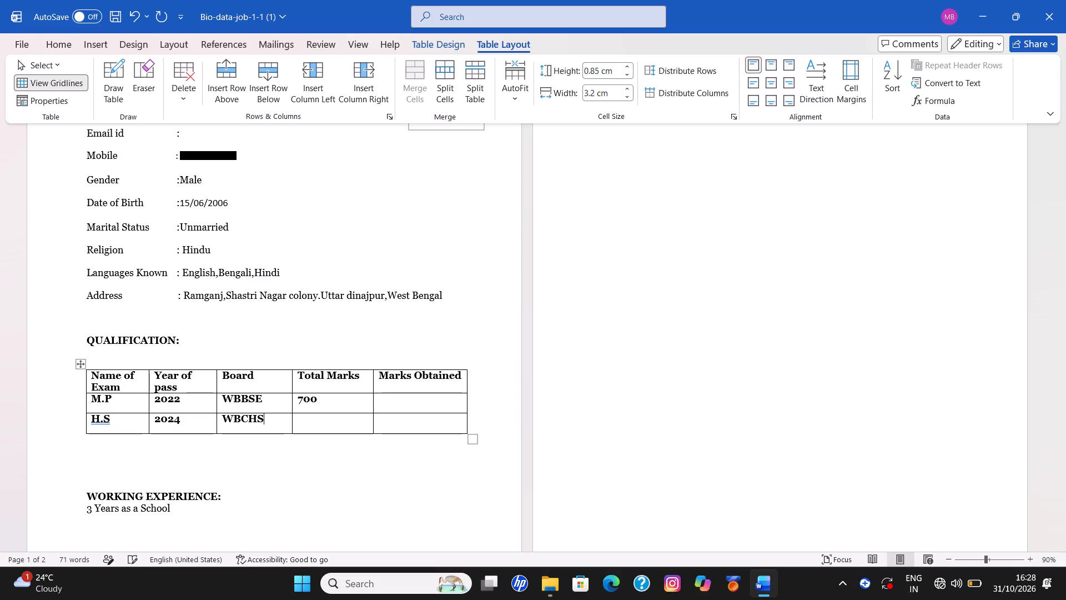
left_click(349, 423)
type("500")
In the M.P row, change the year of pass to 2023 and enter 307 as the marks obtained.
left_click(424, 402)
left_click(190, 392)
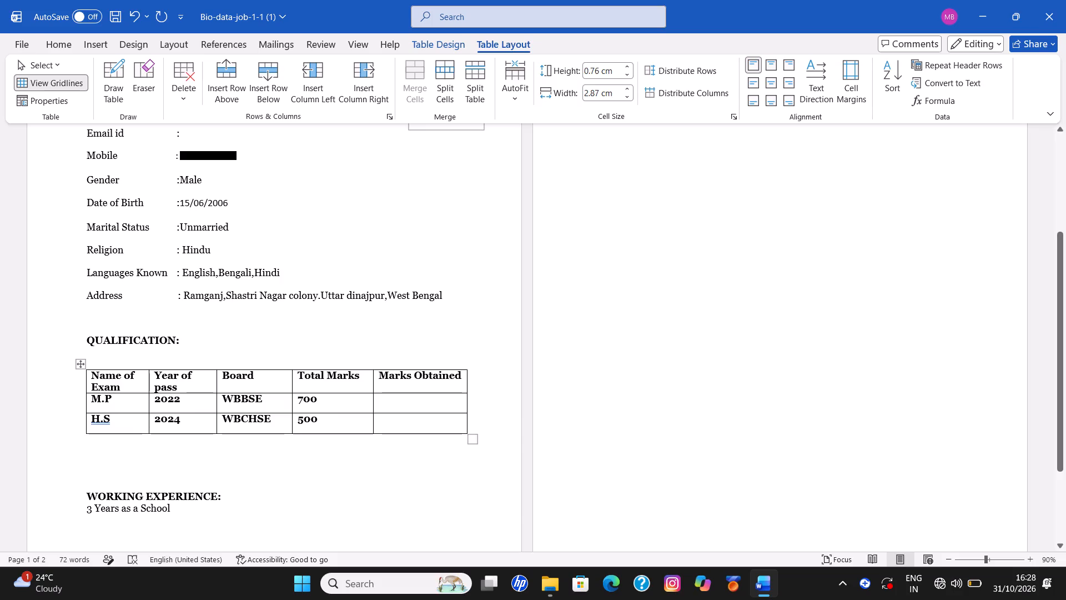
left_click(188, 401)
key("BackSpace")
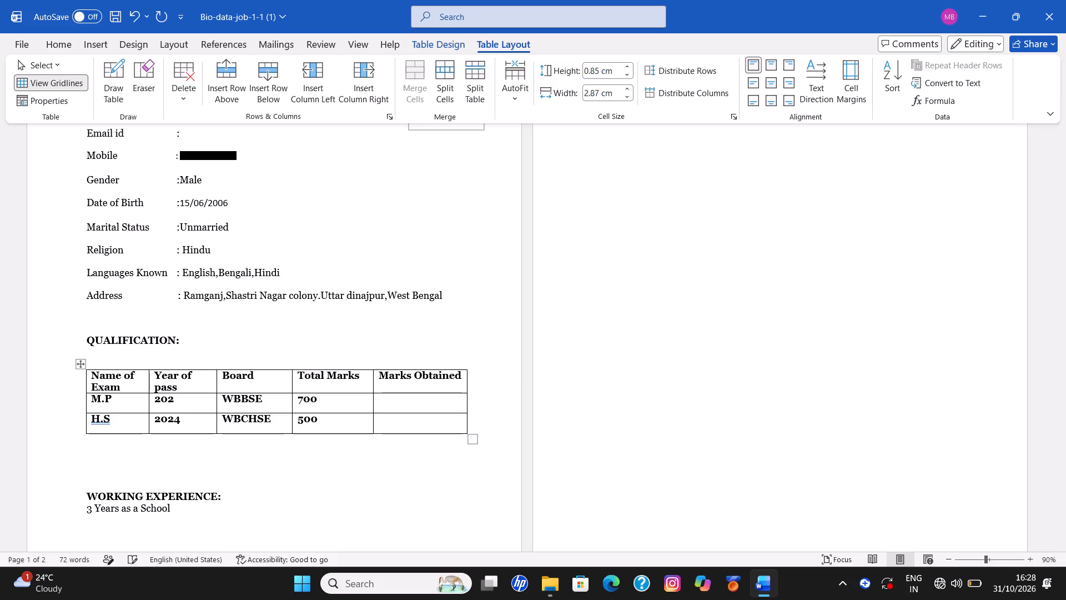
key("3")
left_click(406, 408)
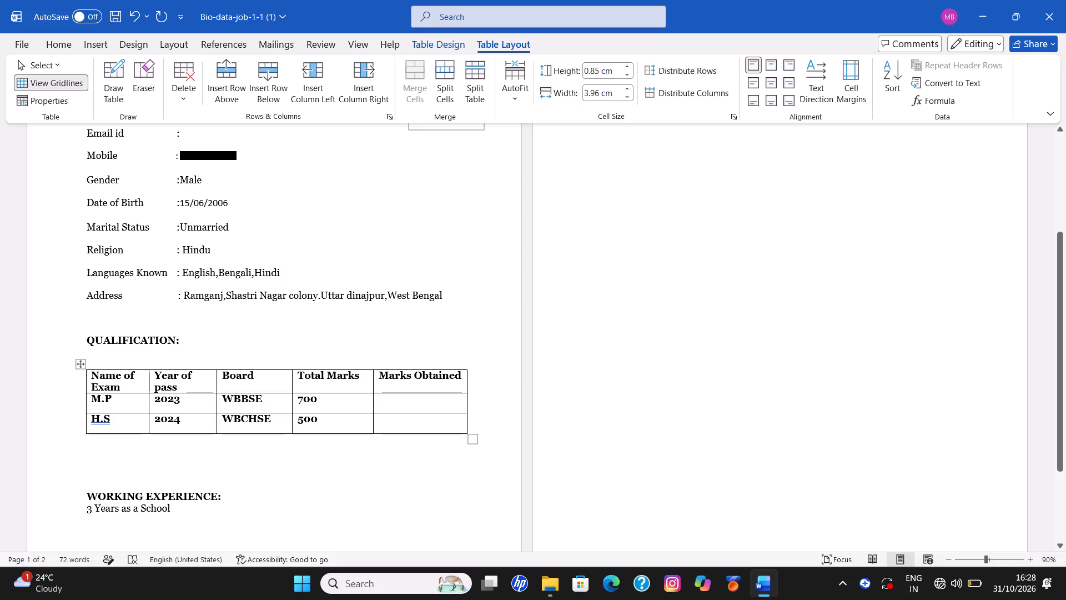
type("307")
In the H.S row, change the year of pass to 2025 and enter 230 as the marks obtained.
left_click(187, 421)
key("BackSpace")
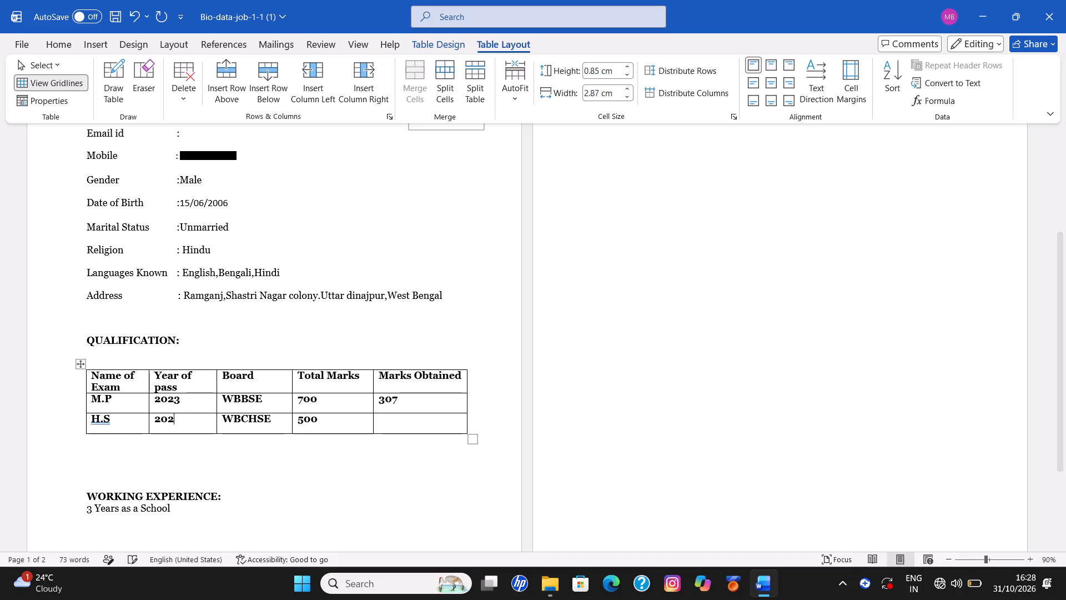
key("5")
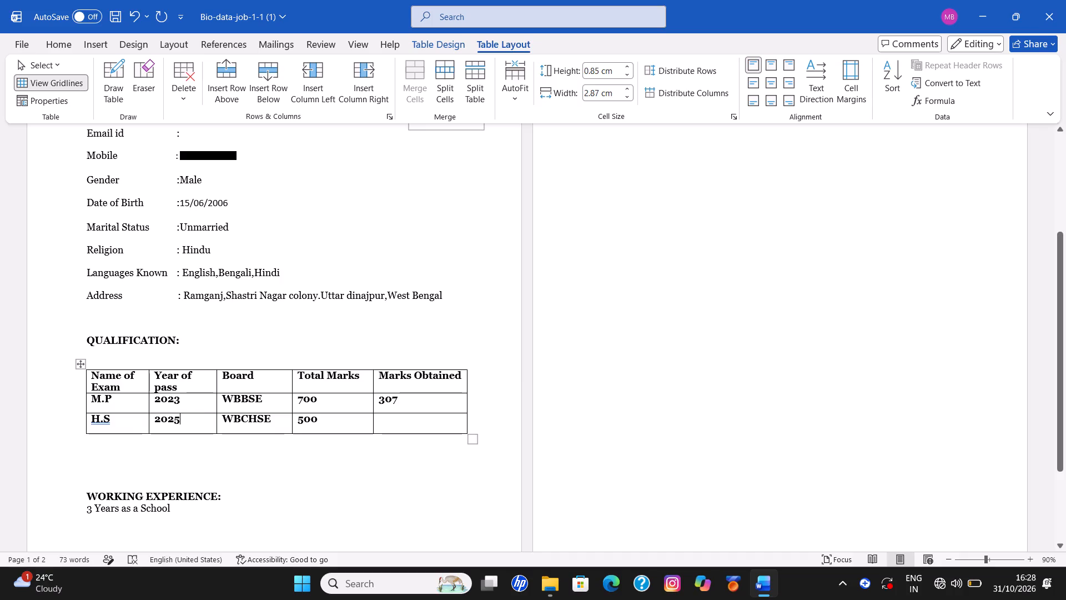
left_click(401, 423)
type("230")
Change the number of years in the working experience line to 2.
scroll(368, 501, "down", 1)
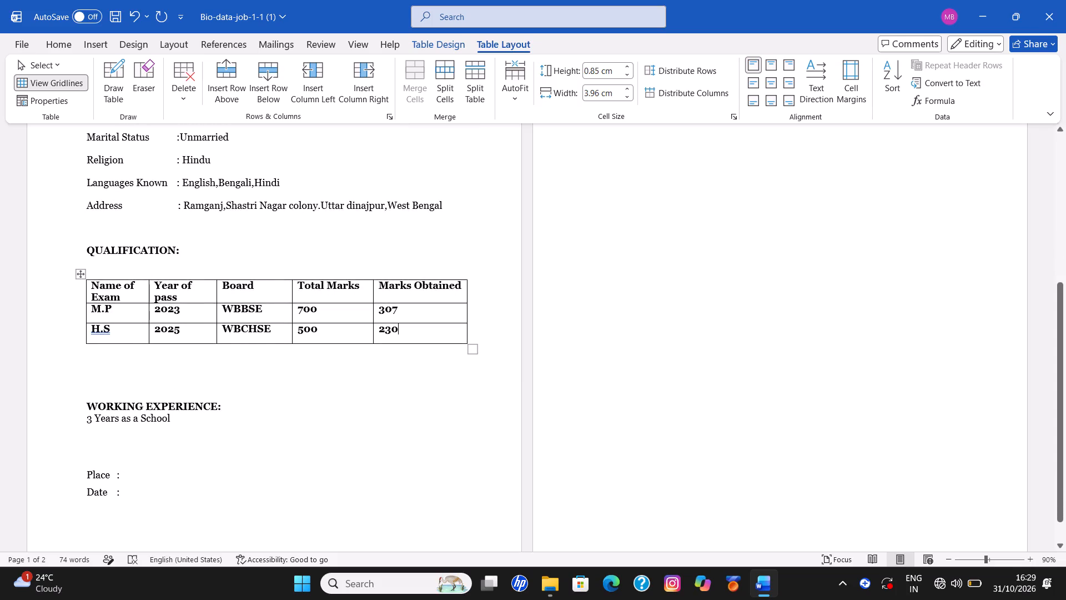
left_click(90, 418)
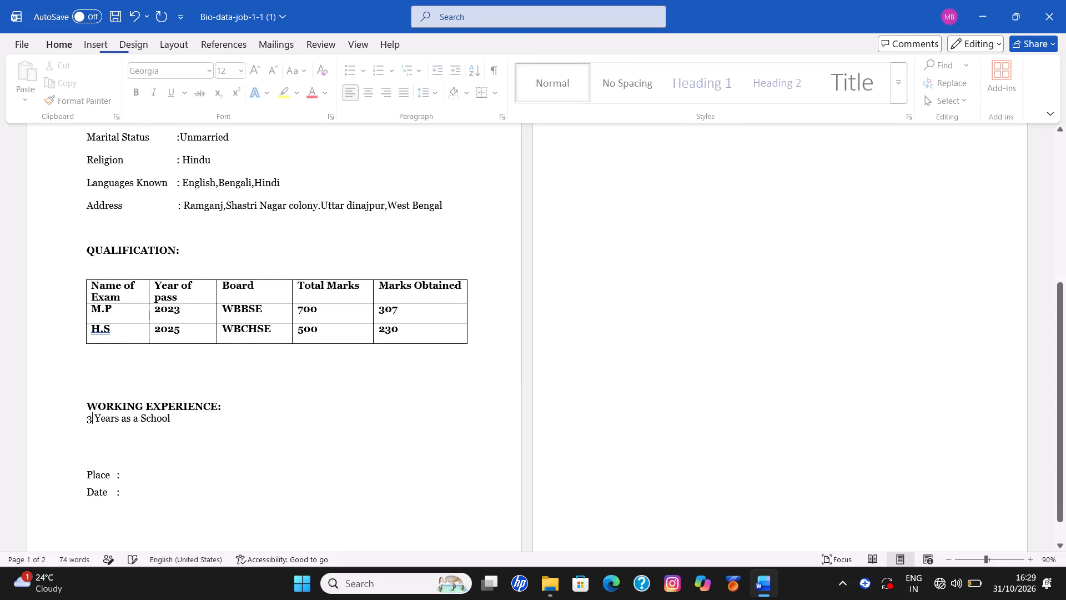
key("BackSpace")
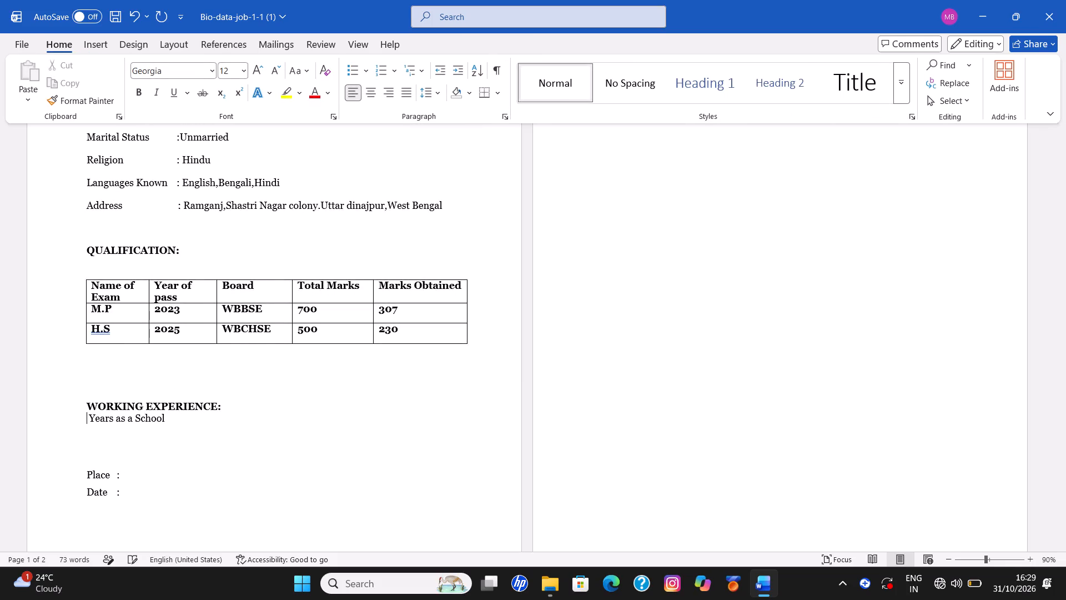
key("2")
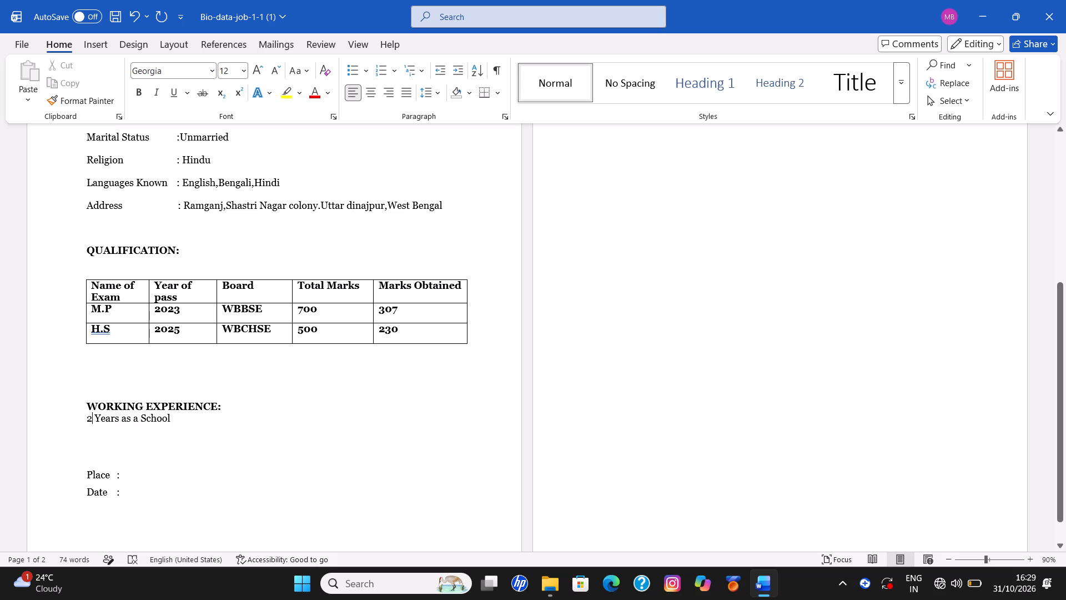
Complete the working experience line with the word "Teacher" after "School", capitalising only its first letter.
left_click(193, 423)
key("t")
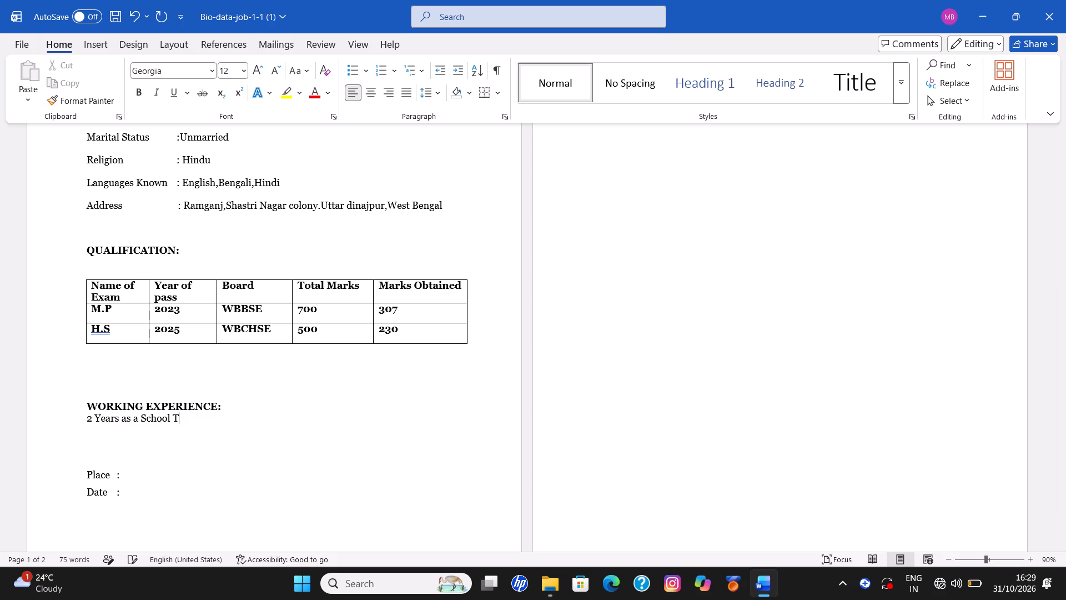
type("EACHER")
key("BackSpace")
key("BackSpace")
key("BackSpace")
key("BackSpace")
key("BackSpace")
key("BackSpace")
key("BackSpace")
key("BackSpace")
key("BackSpace")
key("BackSpace")
type("OL")
key("BackSpace")
key("BackSpace")
type("ol")
key("space")
key("shift+t")
type("eacher")
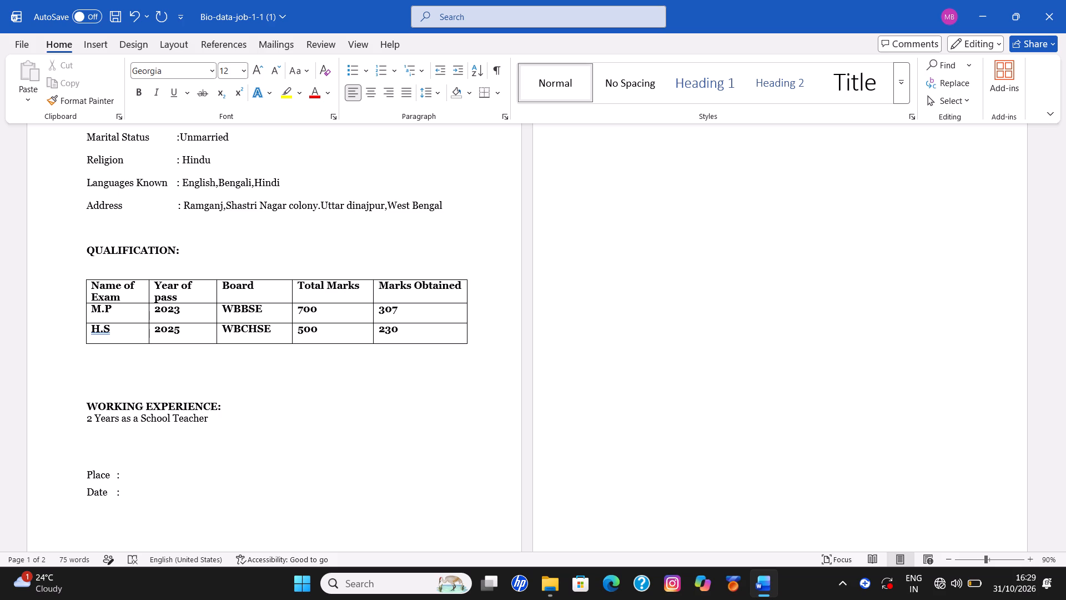
Append ", 2 years as a Duare Ration Biometric Scanner" to the working experience line after "Teacher".
key("comma")
key("2")
key("BackSpace")
key("space")
type("2 years")
key("space")
type("as a")
key("space")
type("Dua")
type("re")
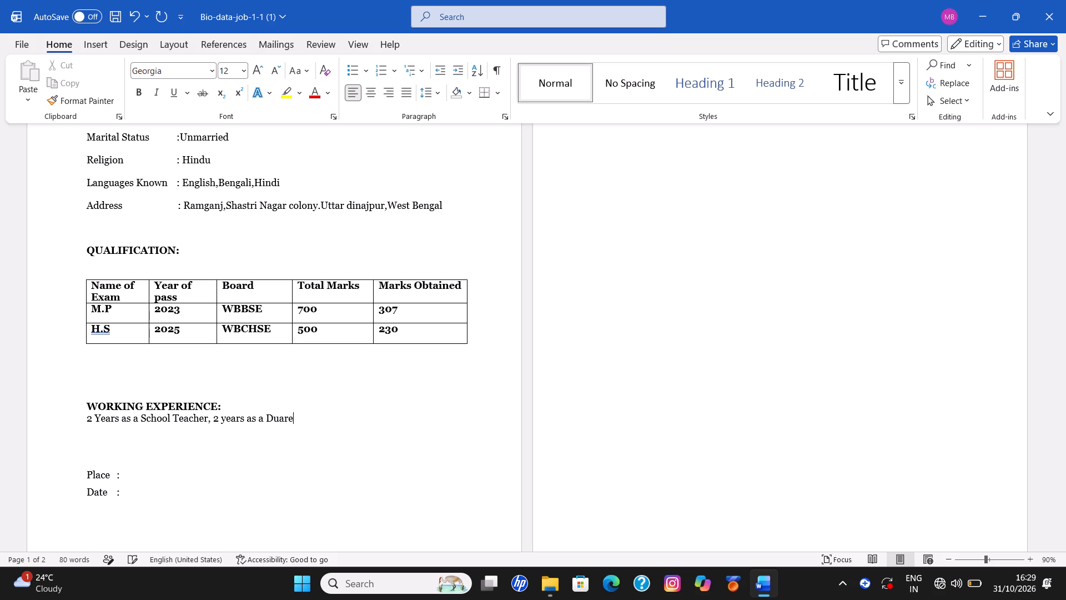
key("space")
type("Ration")
key("space")
type("Biometr")
type("ic")
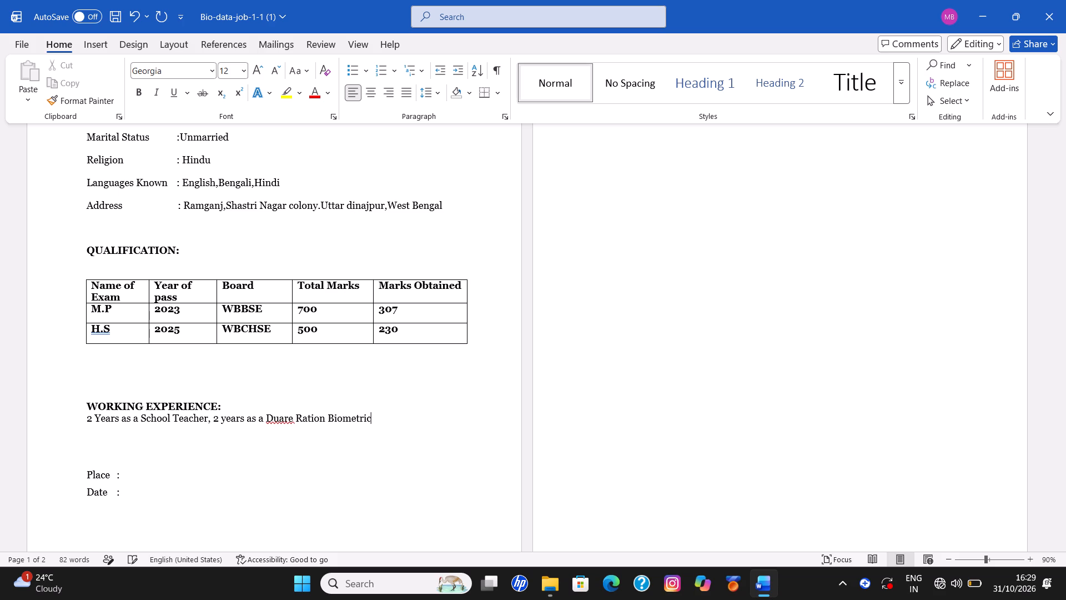
key("space")
type("Scanner")
Ignore all spelling flags for the word "Duare" in the working experience line.
right_click(280, 413)
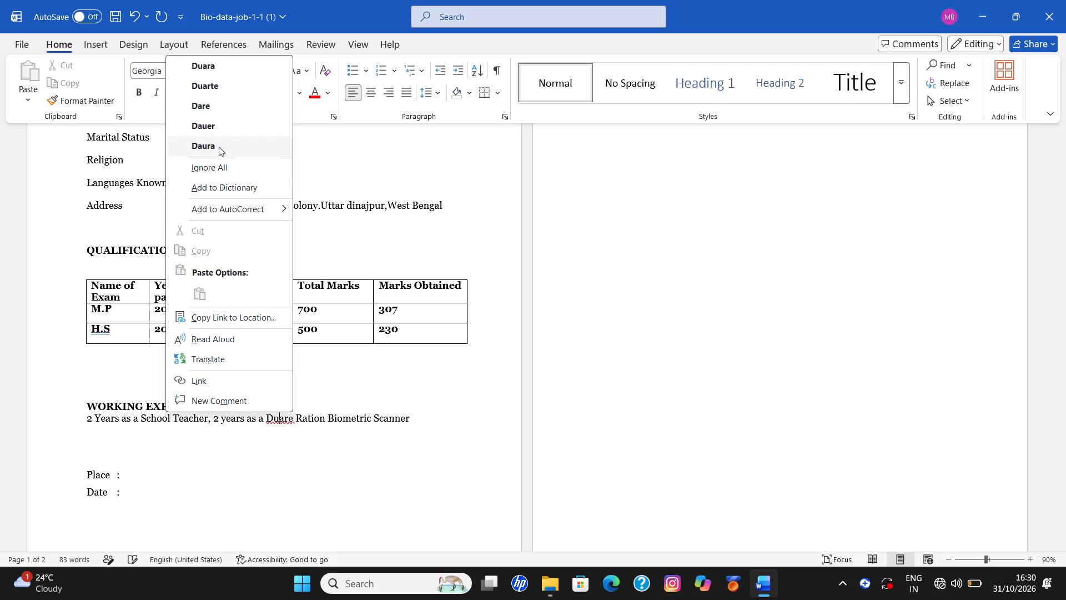
left_click(217, 163)
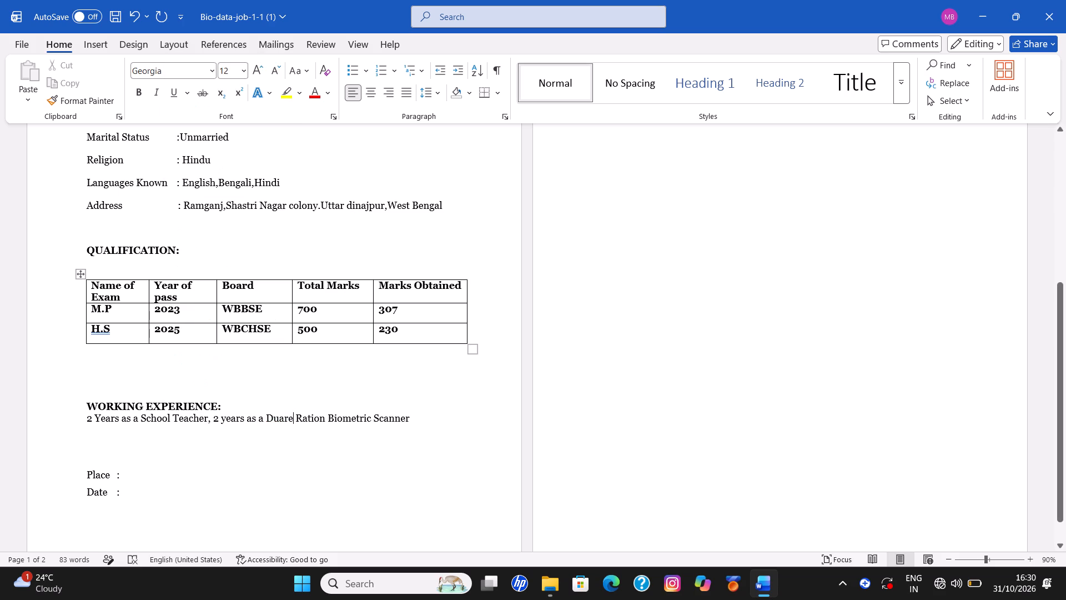
Replace "School" with "Private Tuition" before "Teacher" in the working experience line.
left_click(169, 417)
key("BackSpace")
key("BackSpace")
key("BackSpace")
key("BackSpace")
key("BackSpace")
key("BackSpace")
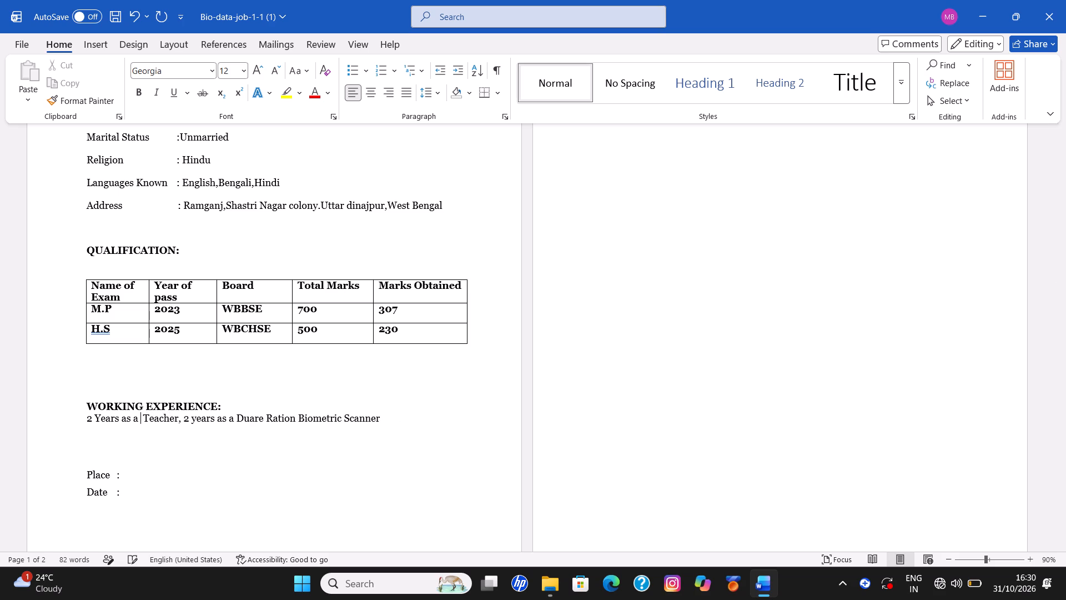
key("shift+p")
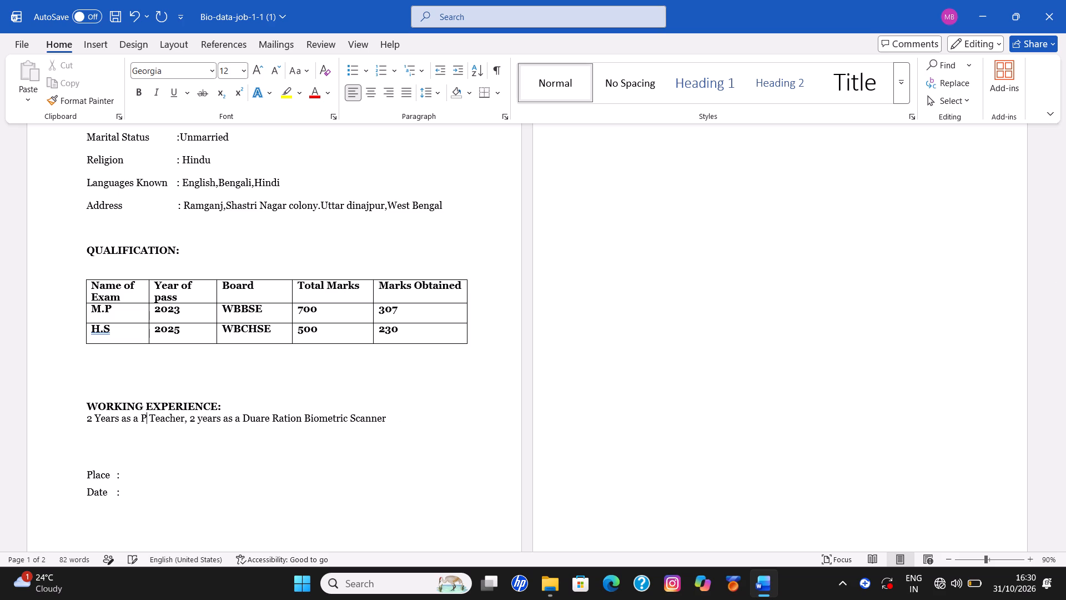
key("r")
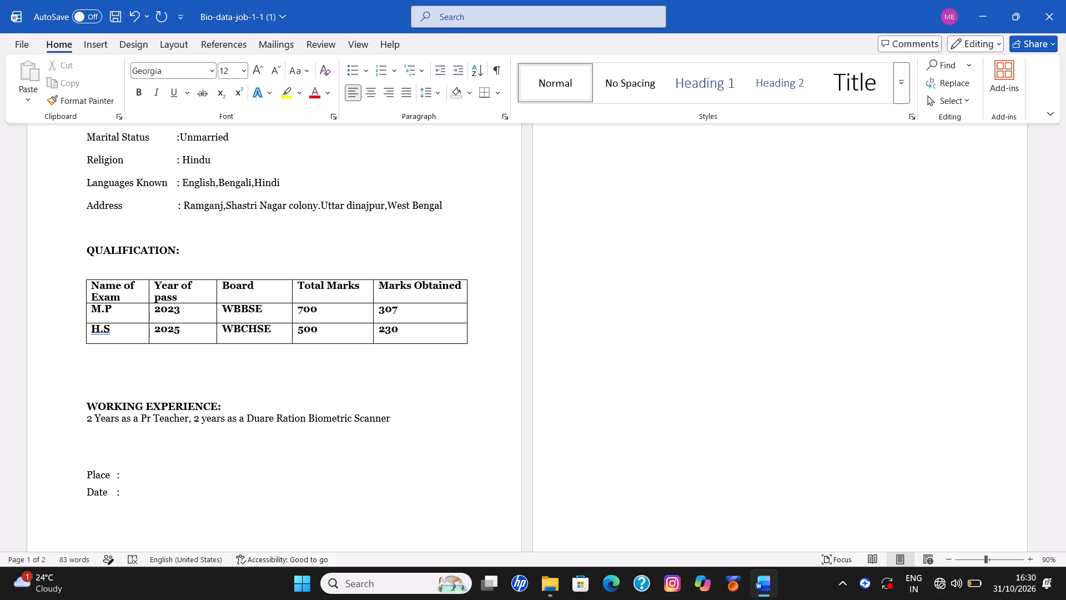
key("i")
type("va")
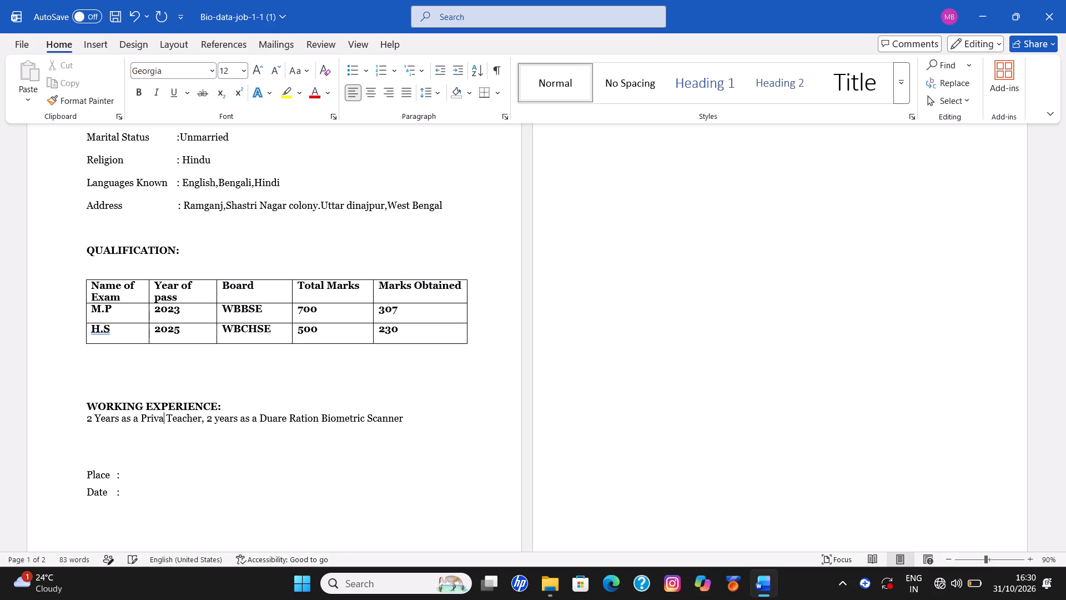
key("t")
type("e")
key("space")
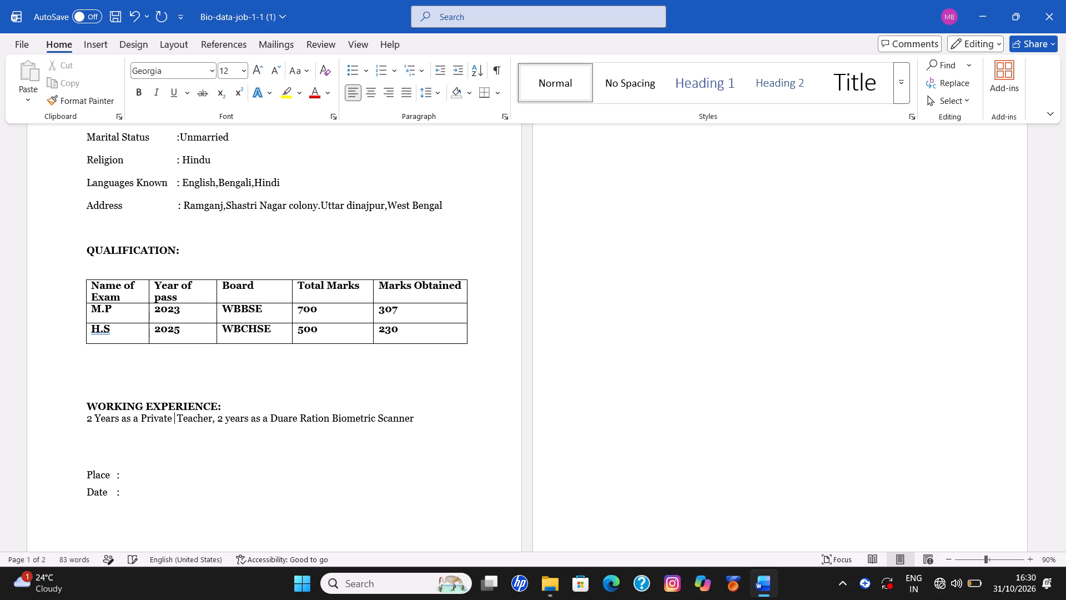
key("shift+t")
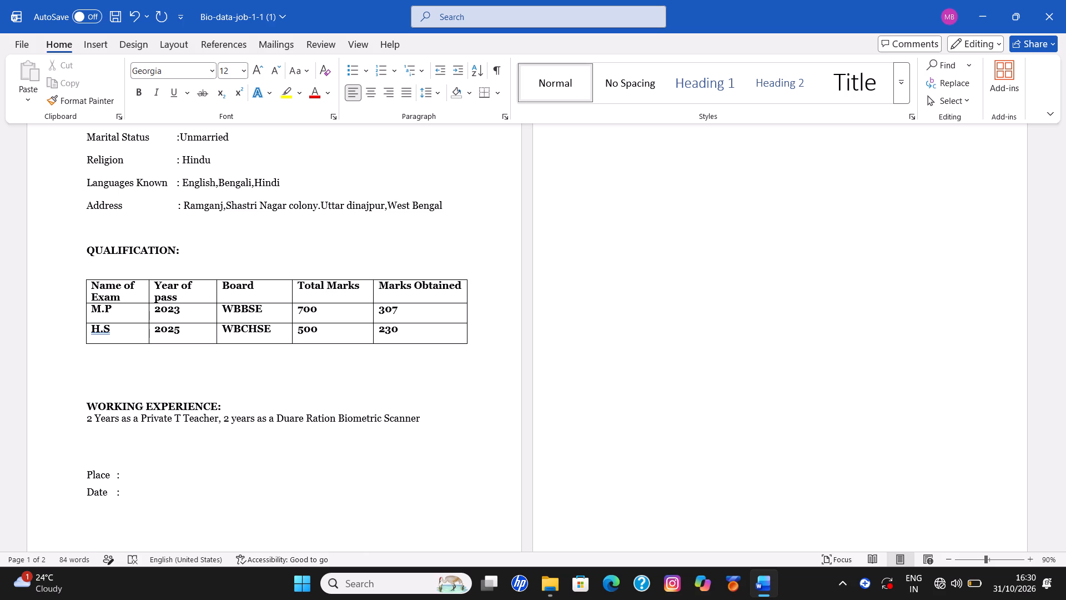
type("uit")
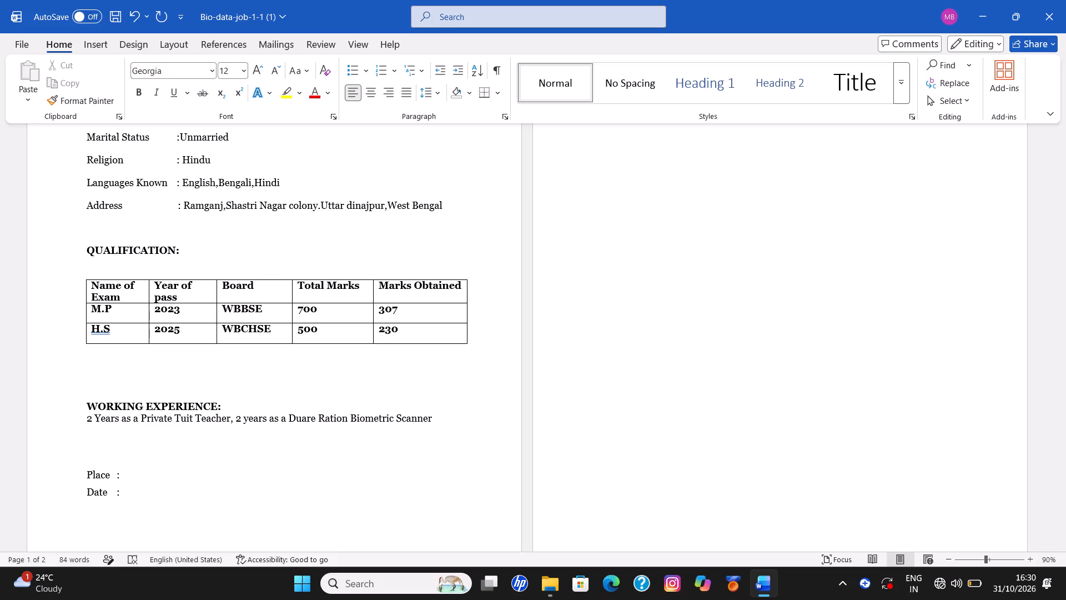
type("io")
key("n")
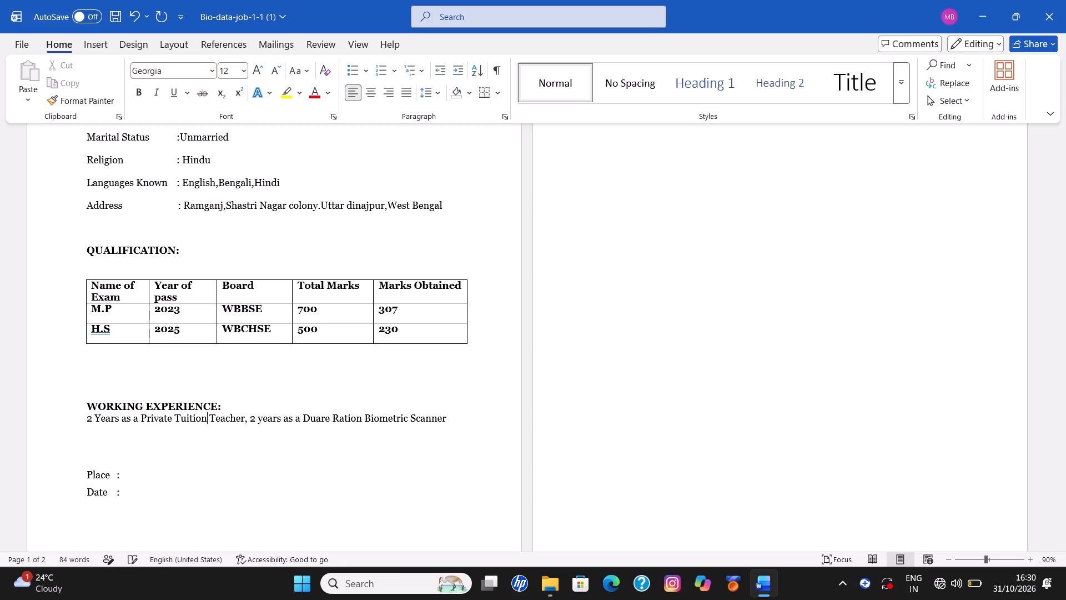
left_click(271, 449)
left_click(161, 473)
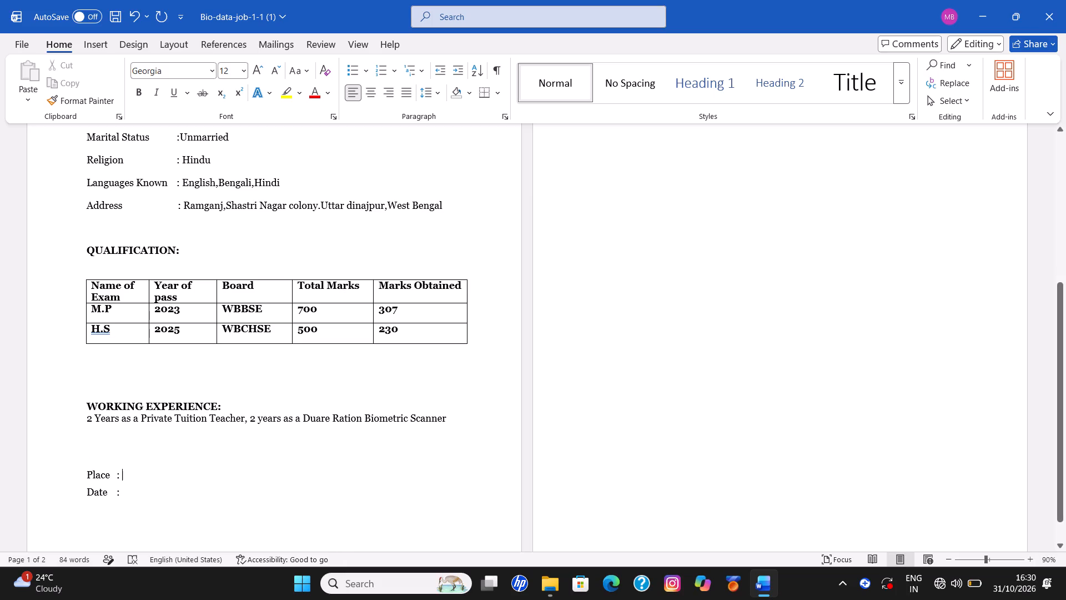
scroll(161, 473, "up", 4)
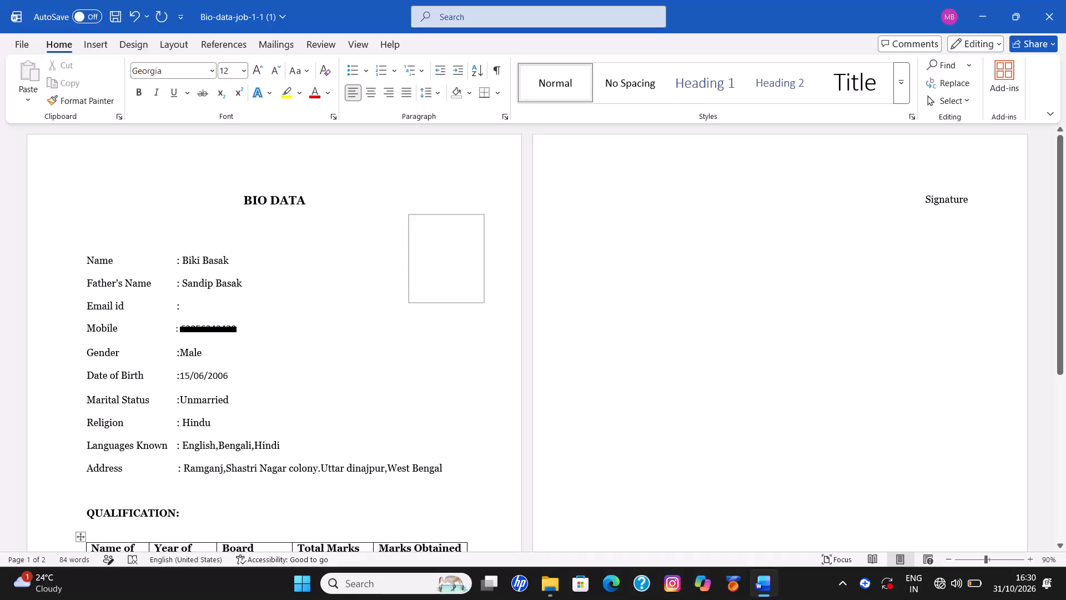
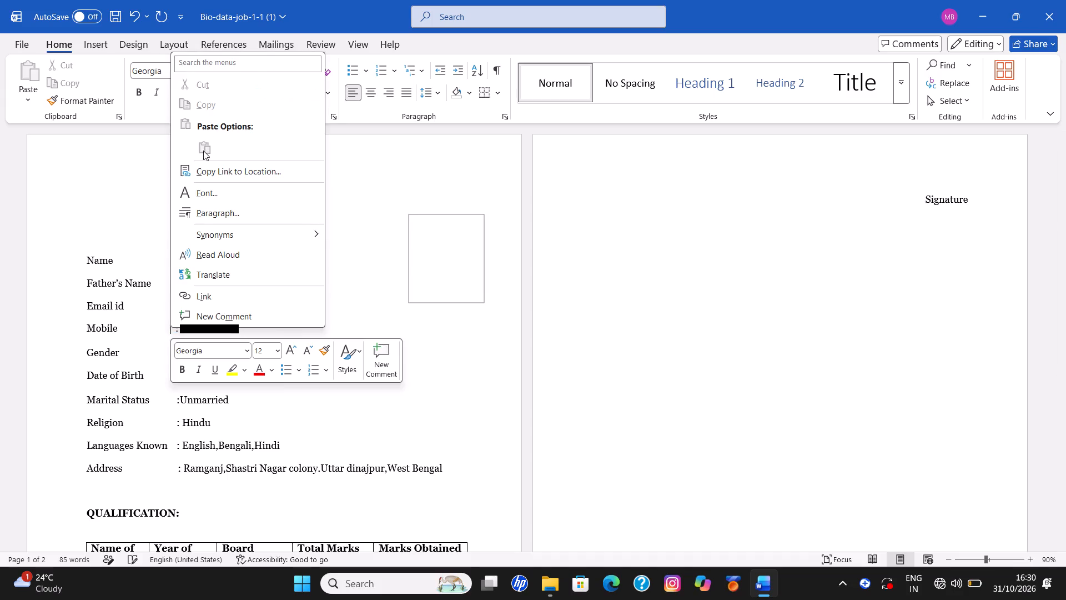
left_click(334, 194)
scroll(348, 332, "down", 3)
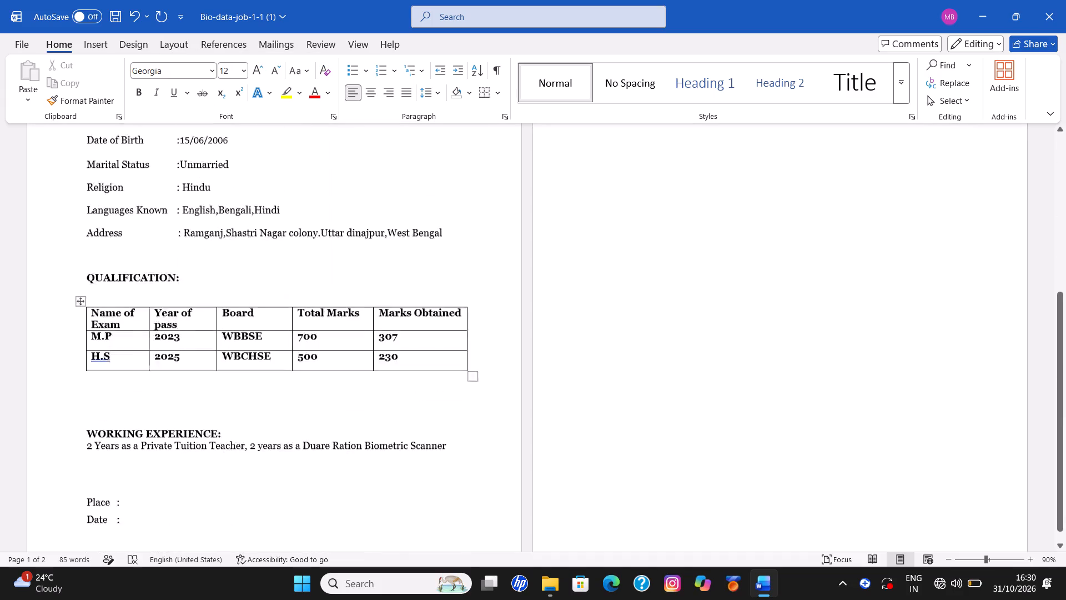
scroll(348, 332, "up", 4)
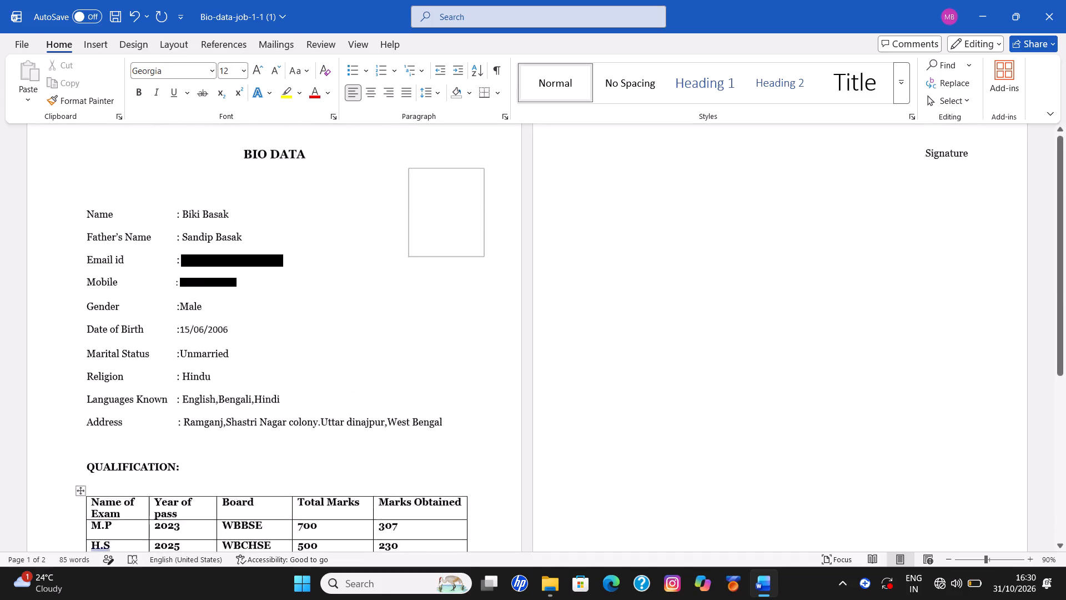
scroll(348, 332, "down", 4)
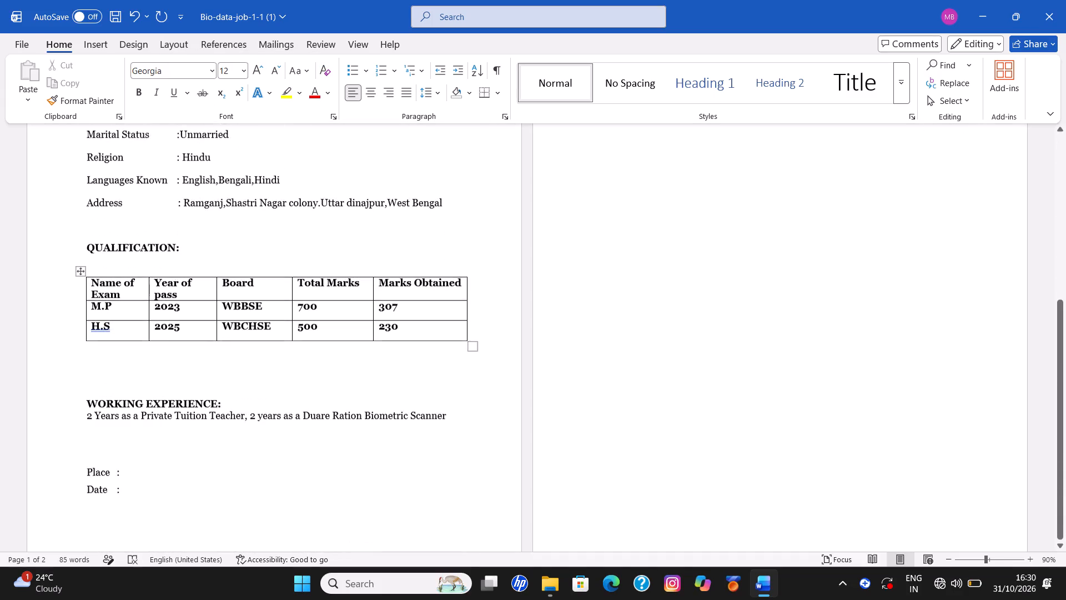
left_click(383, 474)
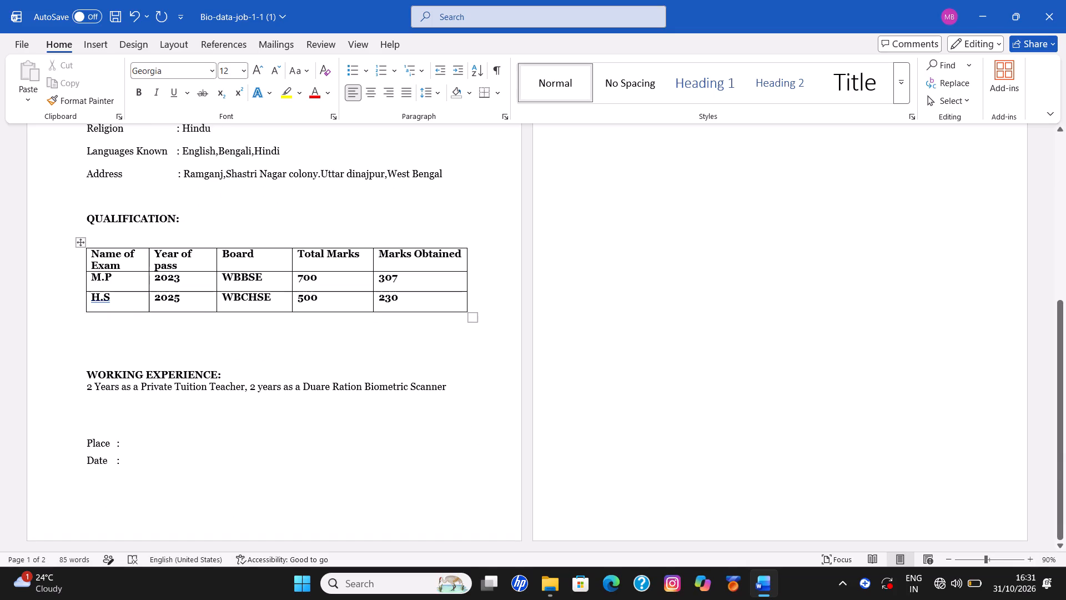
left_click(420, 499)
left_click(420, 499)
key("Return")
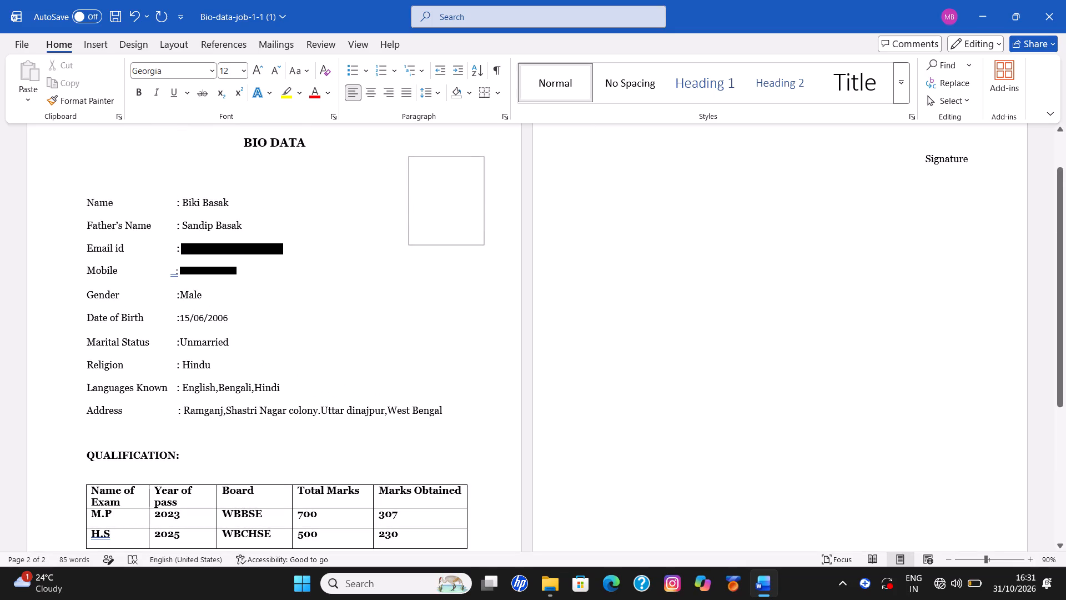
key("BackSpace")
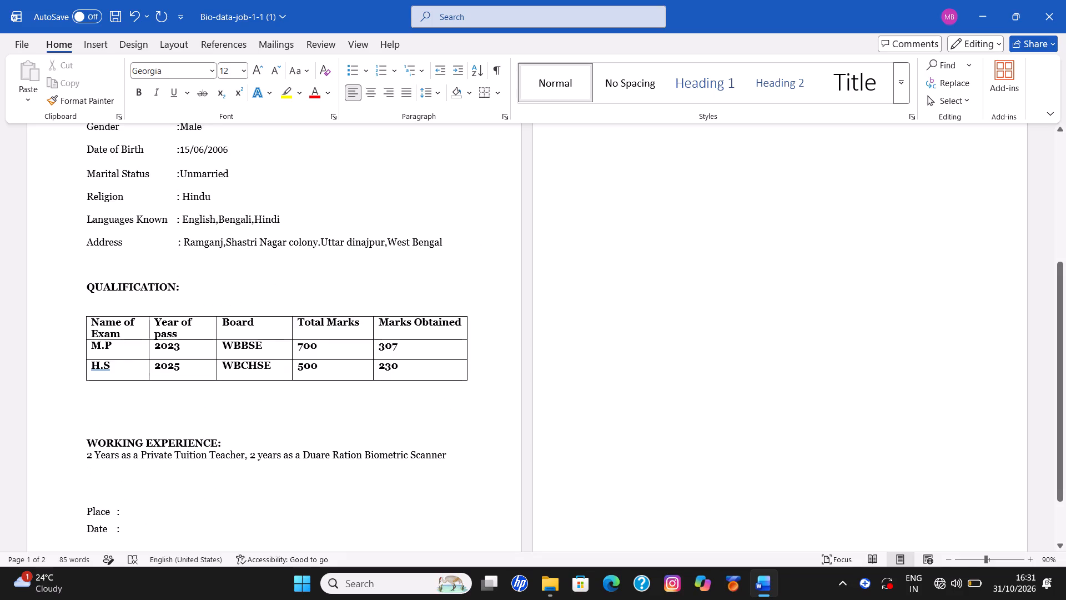
Delete two blank lines between the qualification table and the WORKING EXPERIENCE heading.
left_click(297, 414)
key("BackSpace")
key("BackSpace")
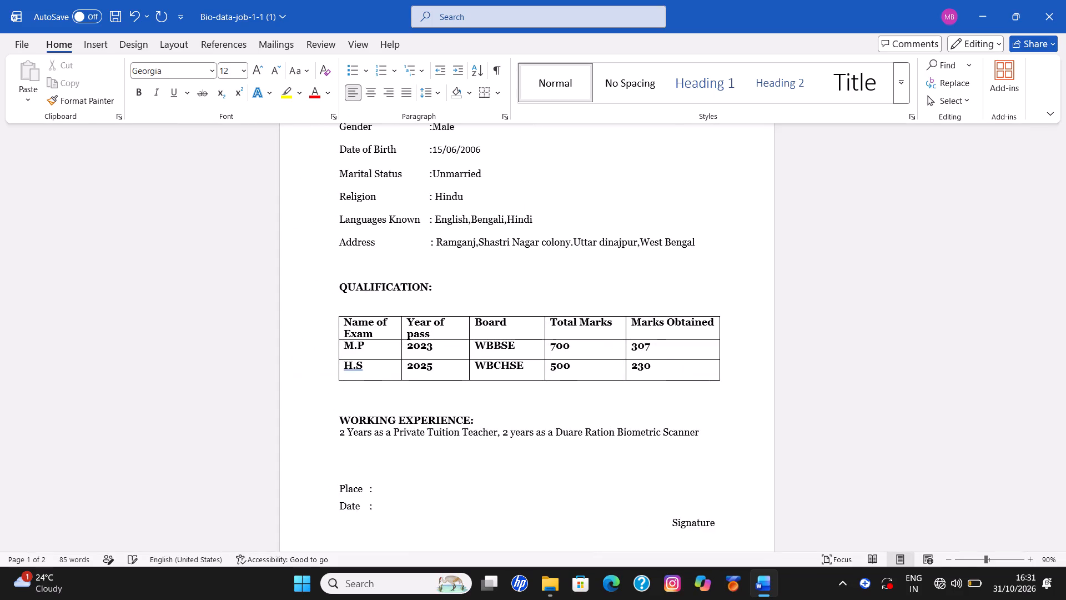
scroll(297, 414, "up", 1)
scroll(297, 414, "down", 4)
scroll(297, 414, "down", 1, "ctrl")
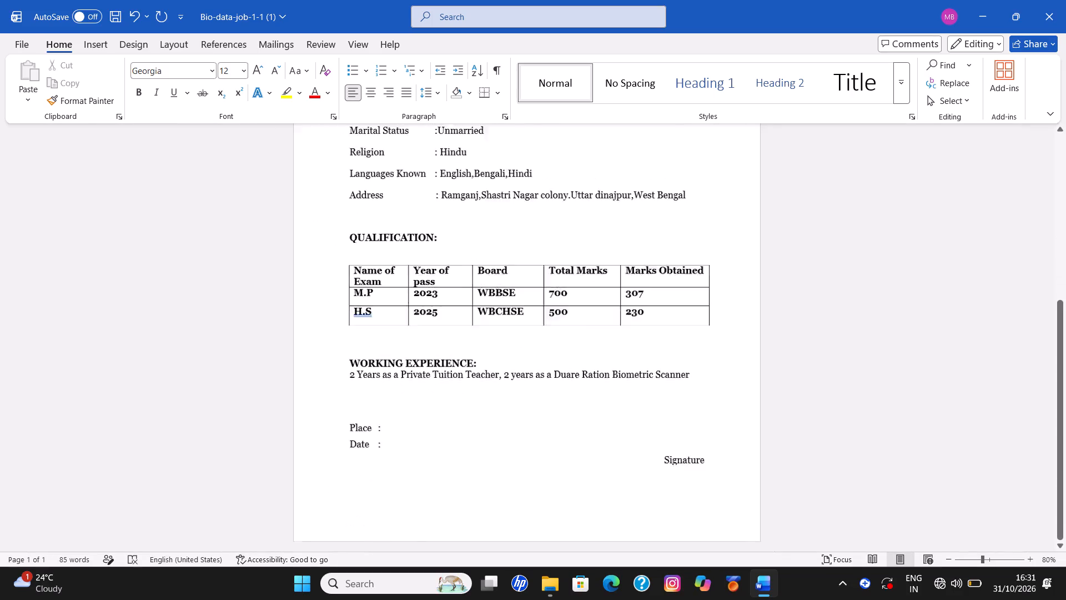
scroll(297, 414, "down", 2, "ctrl")
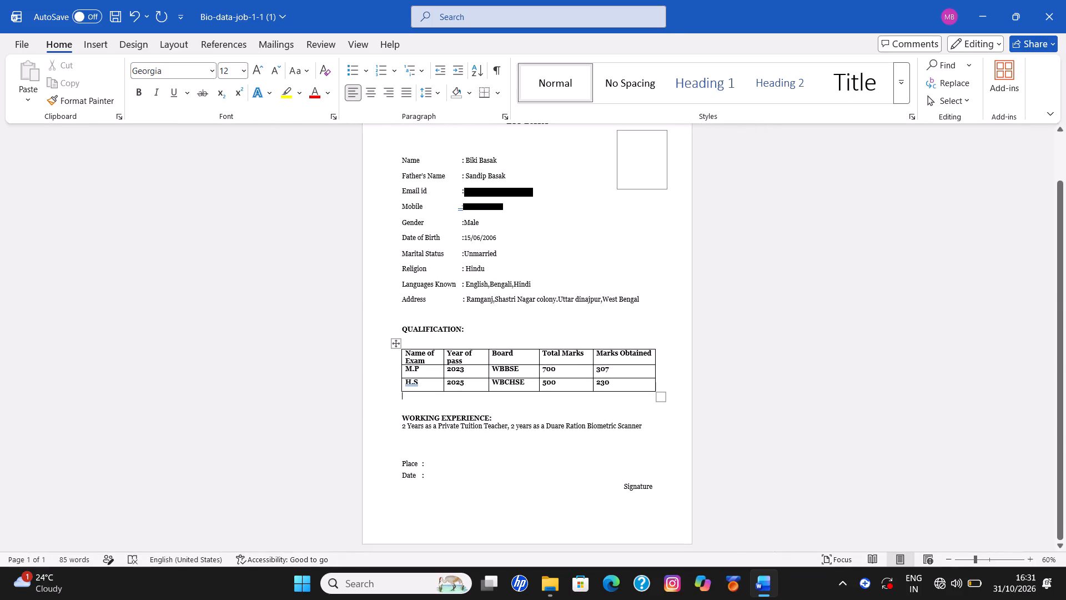
scroll(512, 330, "up", 1)
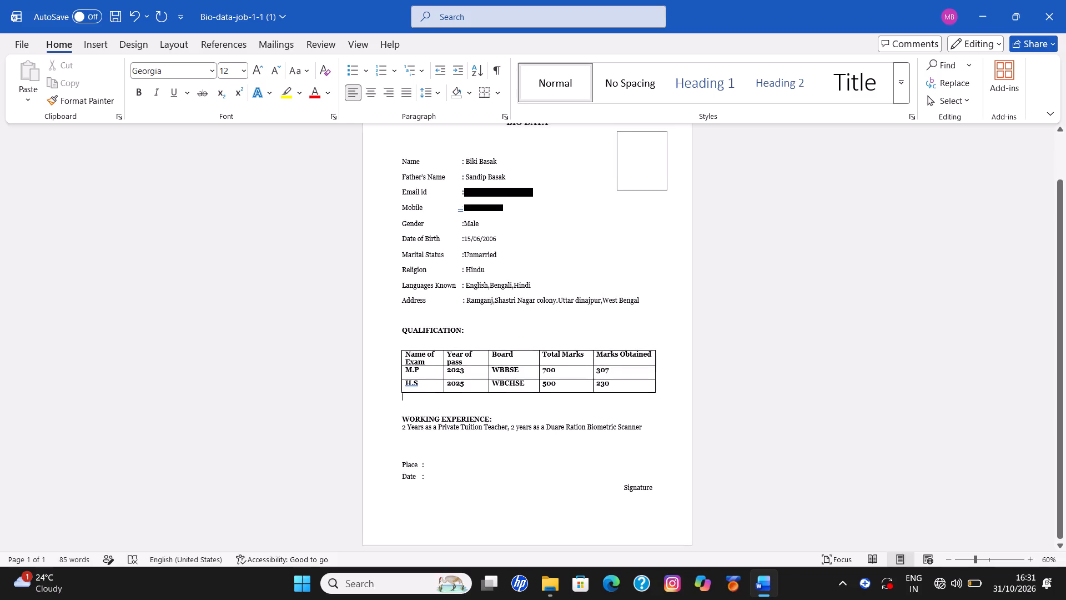
Ignore once the grammar flag before the colon on the Mobile line.
right_click(458, 208)
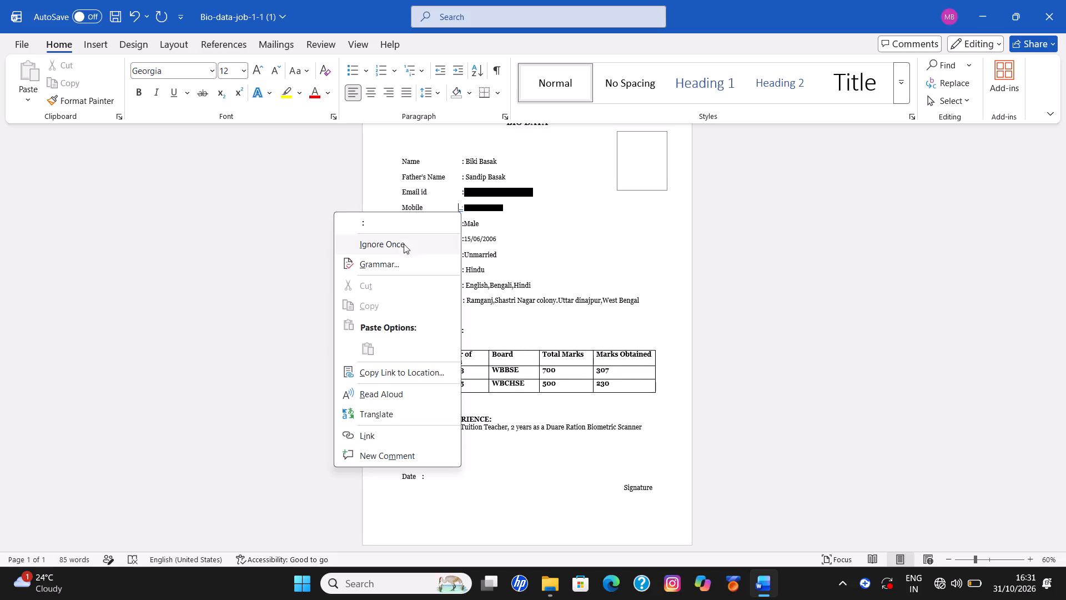
left_click(400, 246)
scroll(400, 246, "down", 1, "ctrl")
scroll(400, 246, "up", 1, "ctrl")
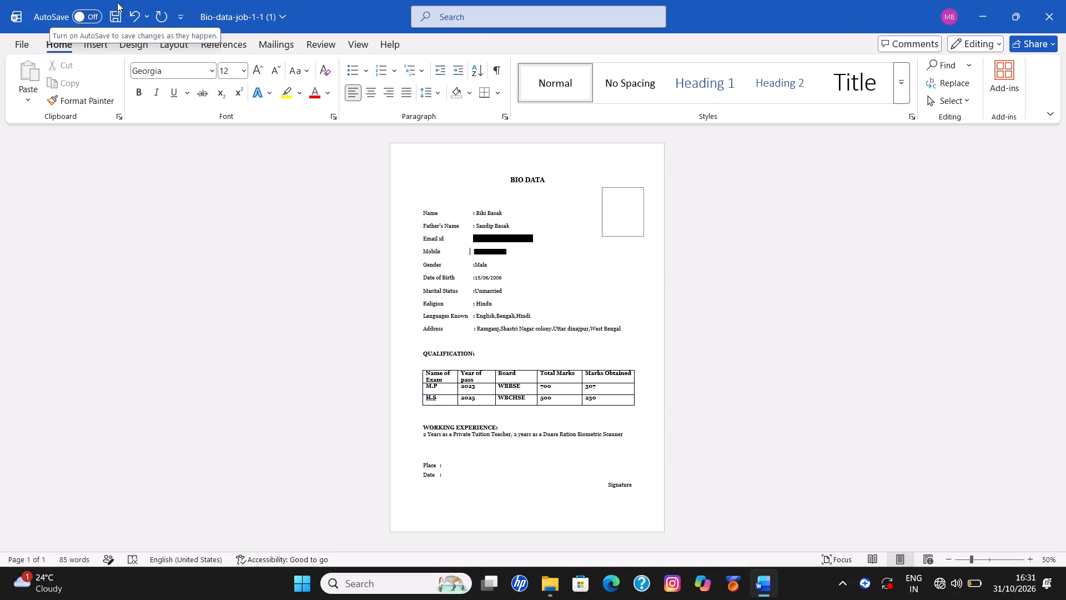
Save a copy of the bio data in the Downloads folder as "biki biodata" in PDF format.
left_click(20, 42)
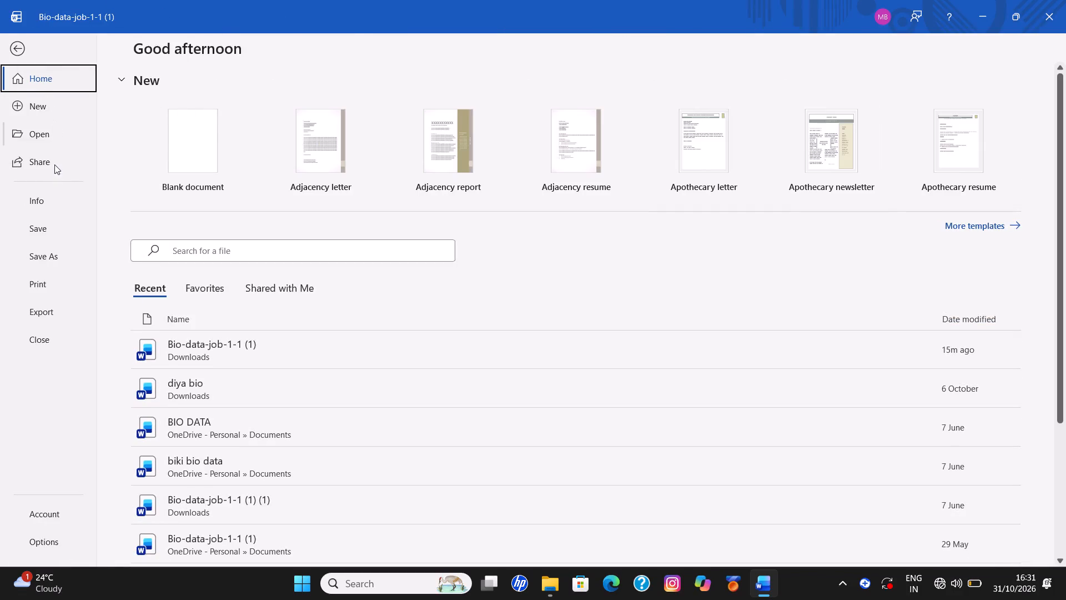
left_click(57, 251)
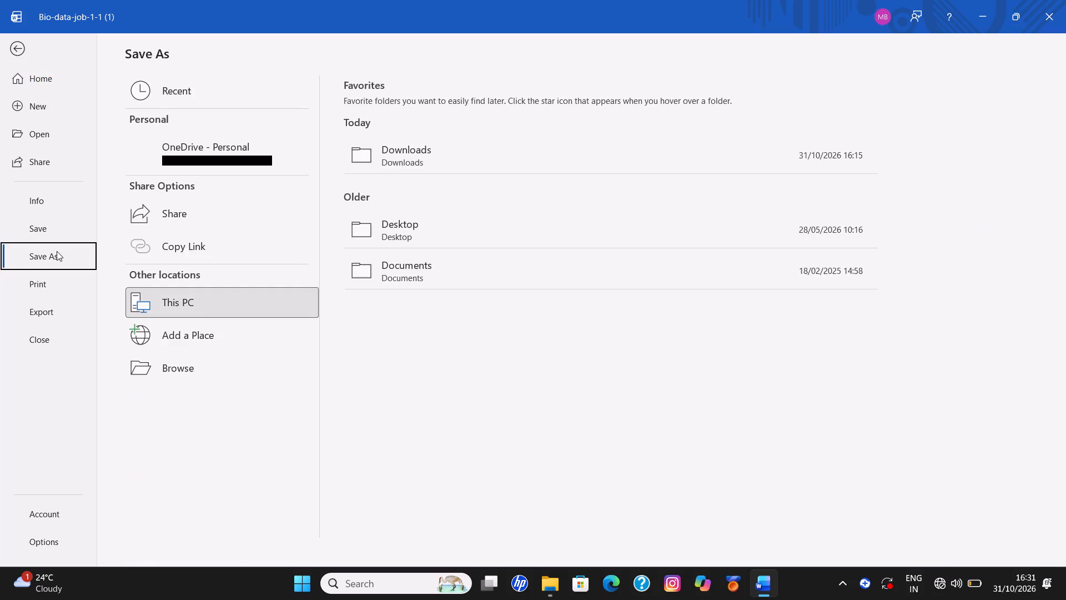
left_click(436, 156)
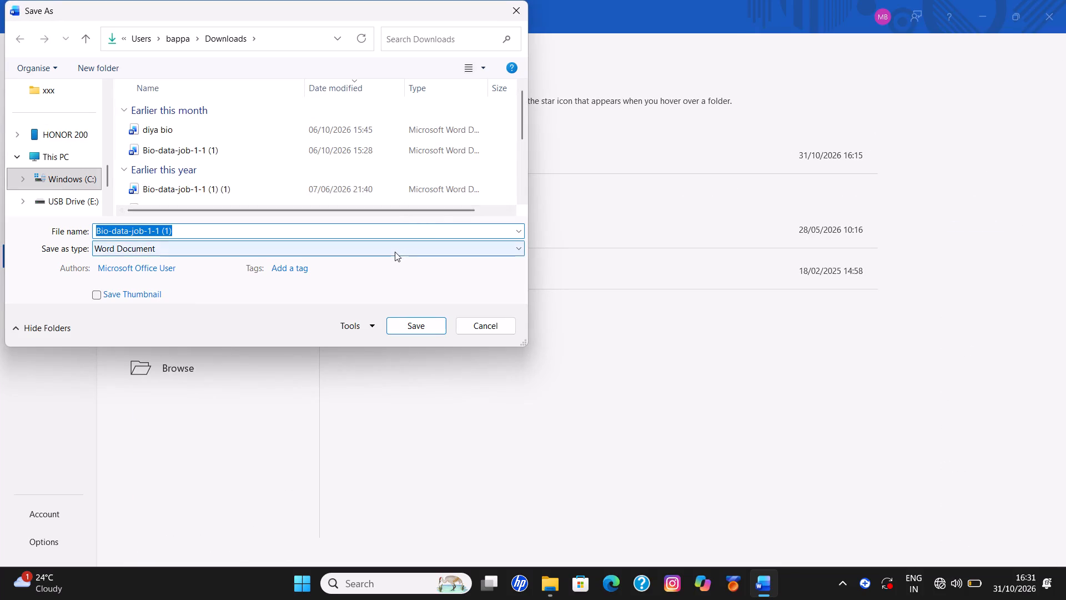
key("BackSpace")
type("biki")
key("space")
type("bio")
type("data")
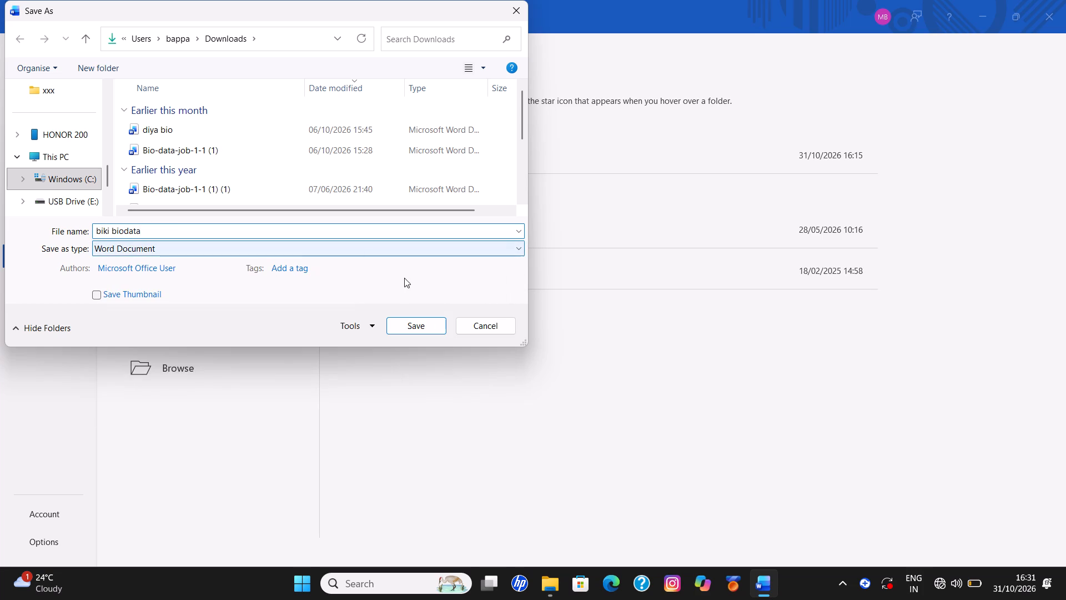
left_click(461, 241)
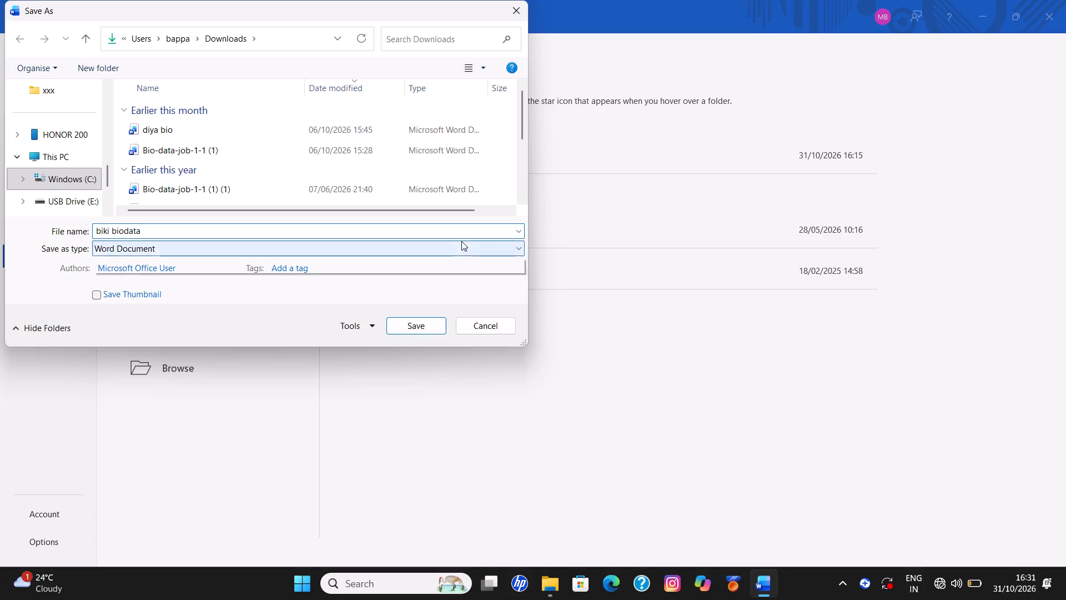
left_click(197, 333)
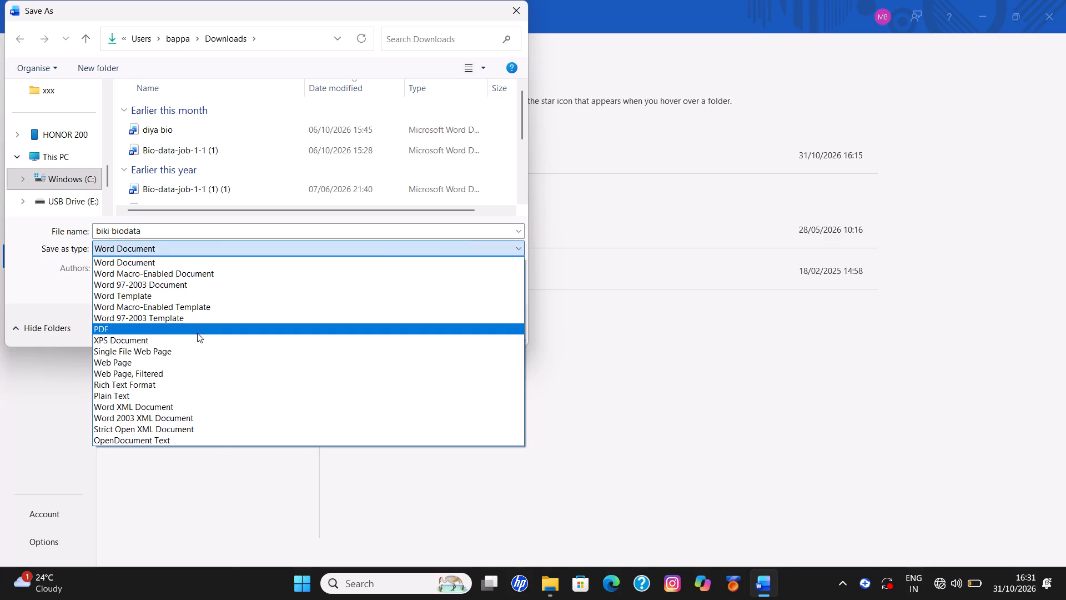
Complete the export of the bio data as the PDF "biki biodata" in the Downloads folder.
left_click(405, 358)
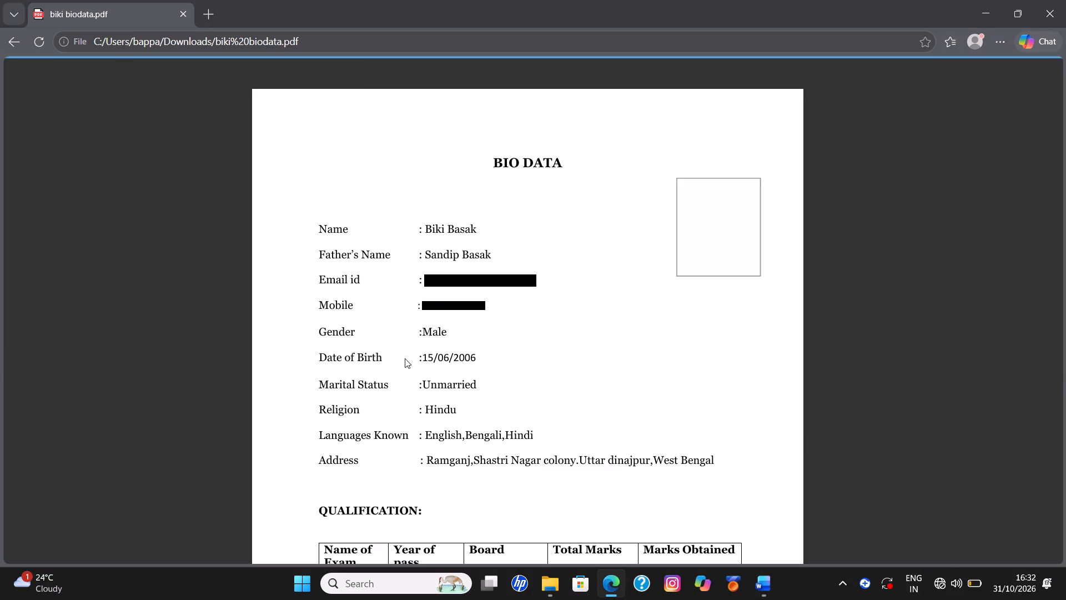
Review the exported bio data PDF from the personal details down to the signature line.
scroll(405, 358, "down", 5)
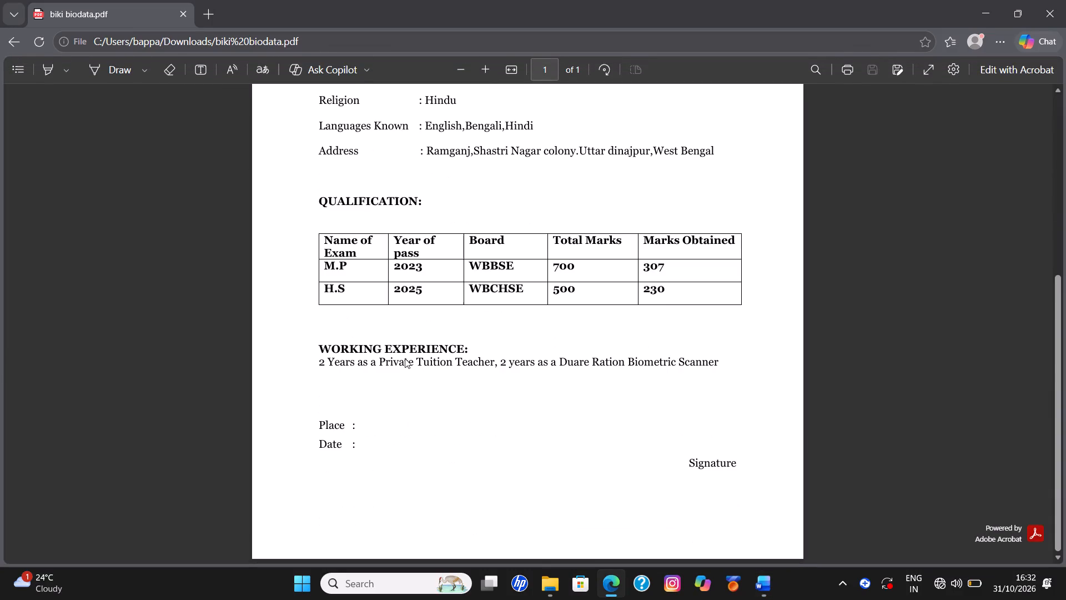
scroll(405, 358, "up", 2)
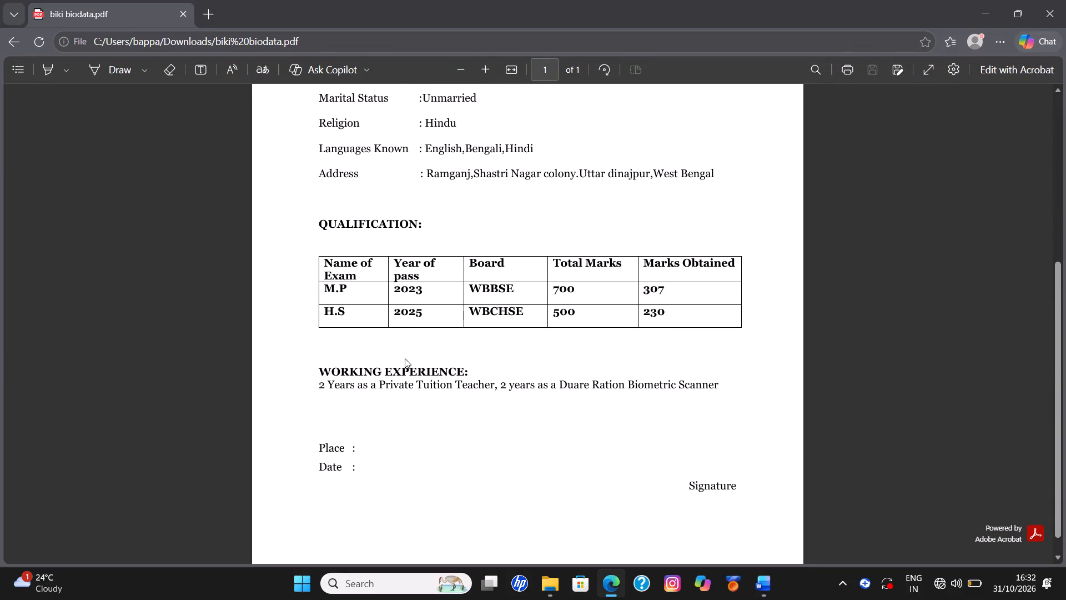
scroll(405, 358, "up", 2)
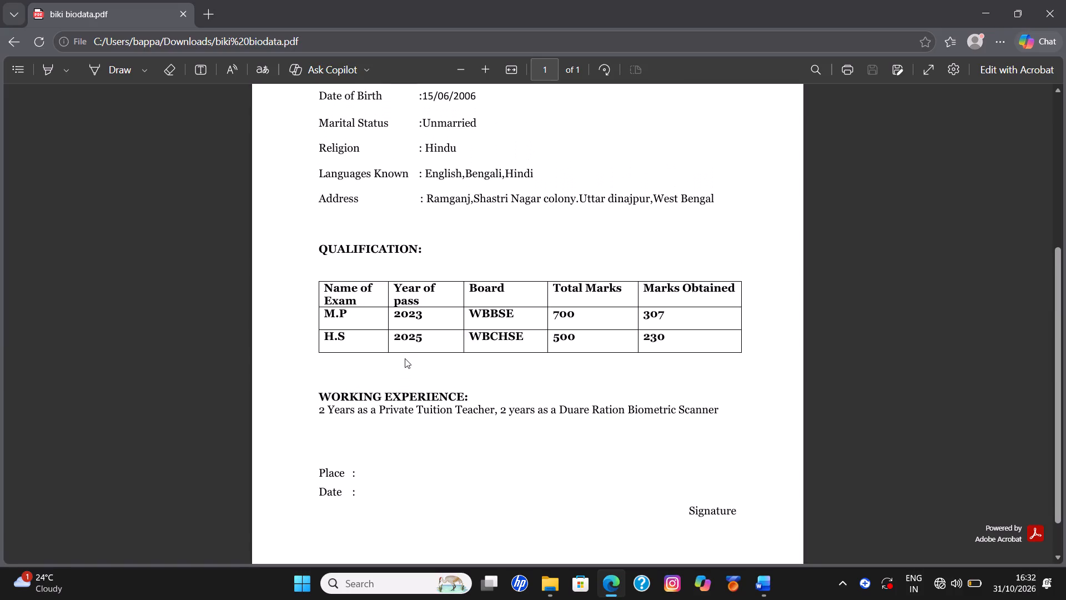
scroll(405, 358, "up", 4)
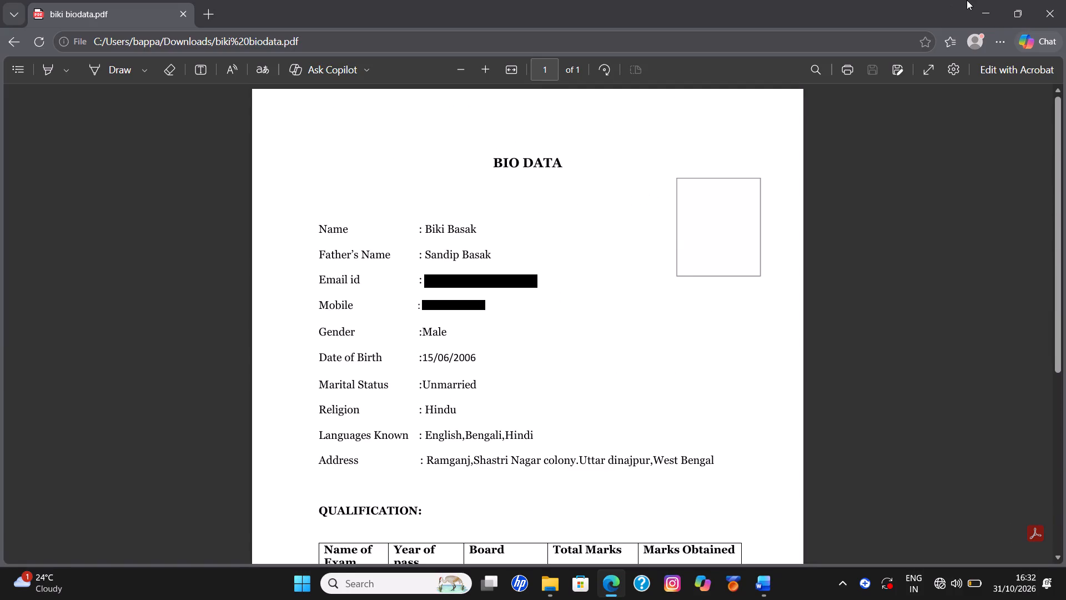
Close the PDF preview and the Word bio data document without saving the document's changes.
left_click(1047, 0)
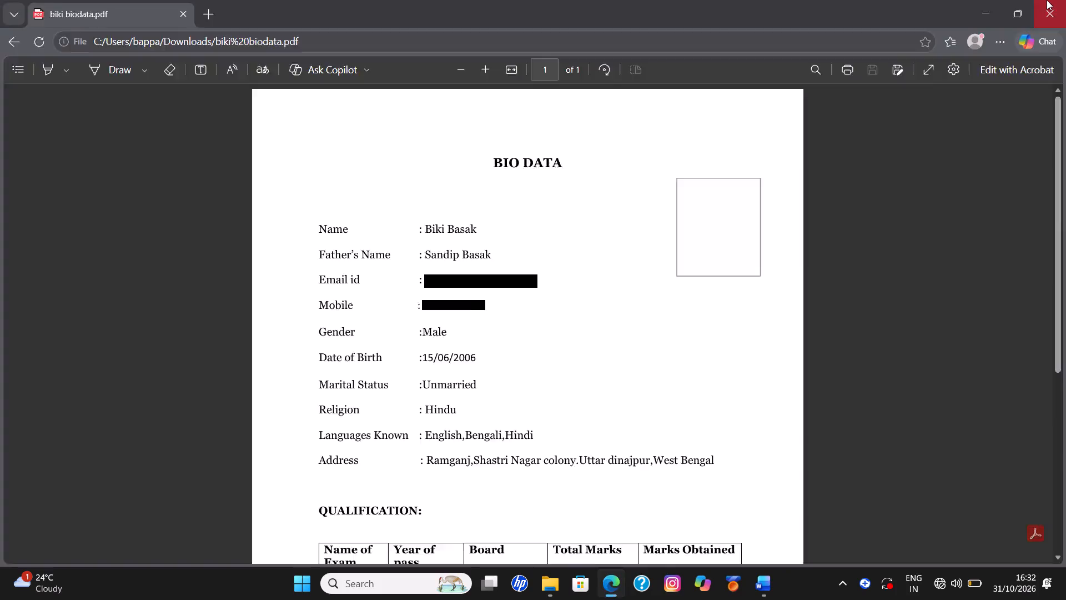
left_click(1061, 0)
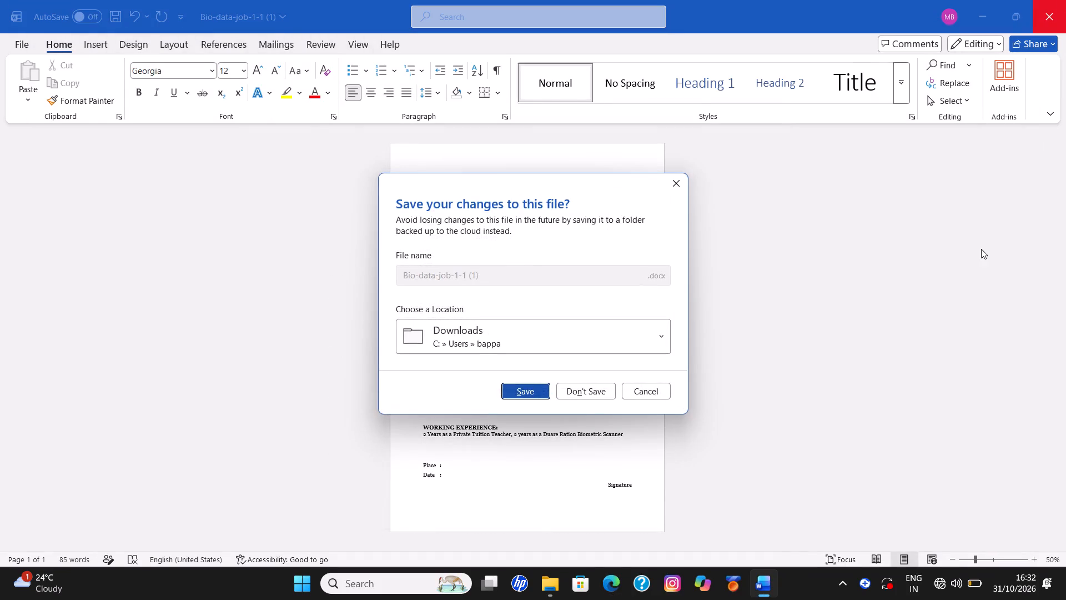
left_click(571, 391)
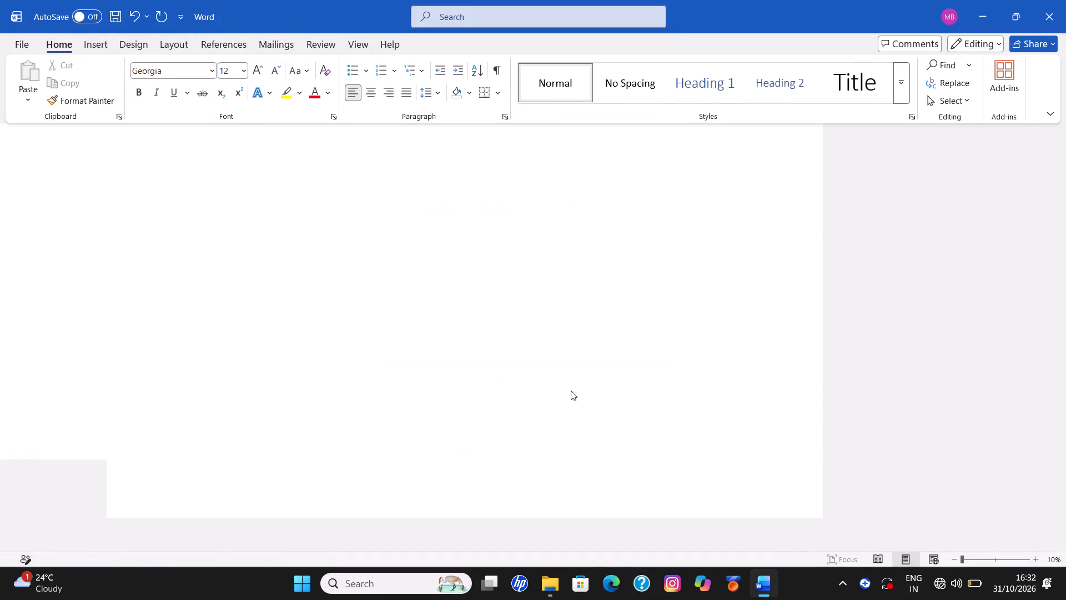
Turn on Wi-Fi on the computer.
left_click(966, 575)
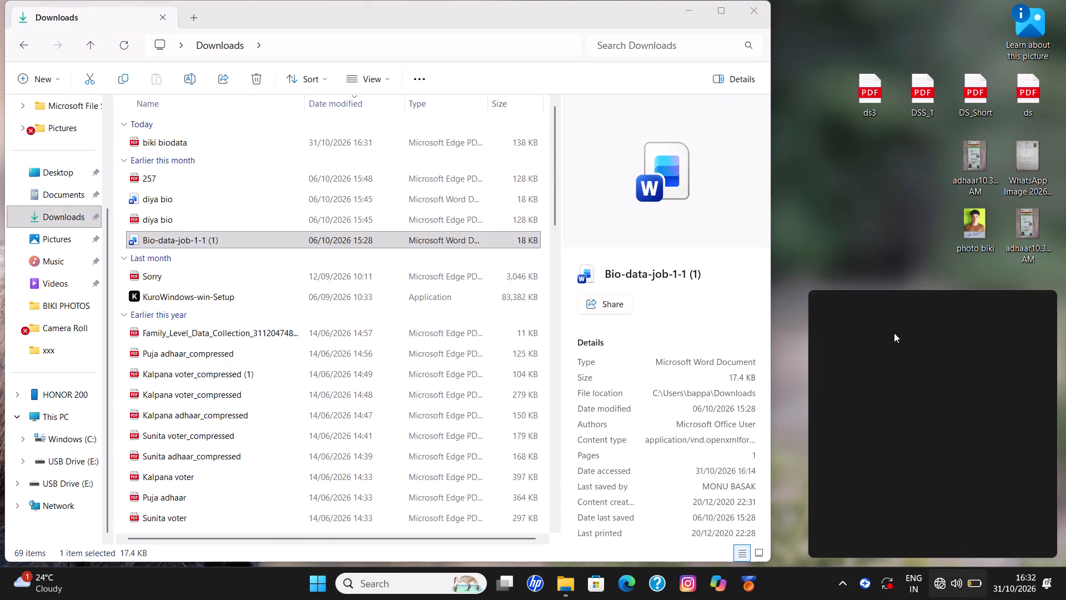
left_click(849, 320)
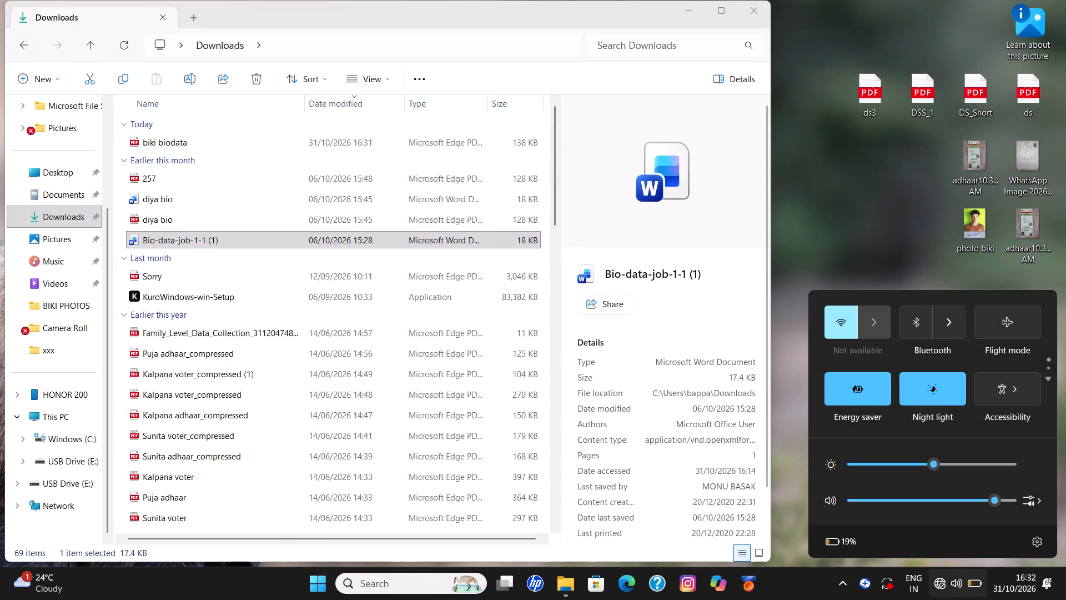
Close the Downloads folder window.
left_click(758, 18)
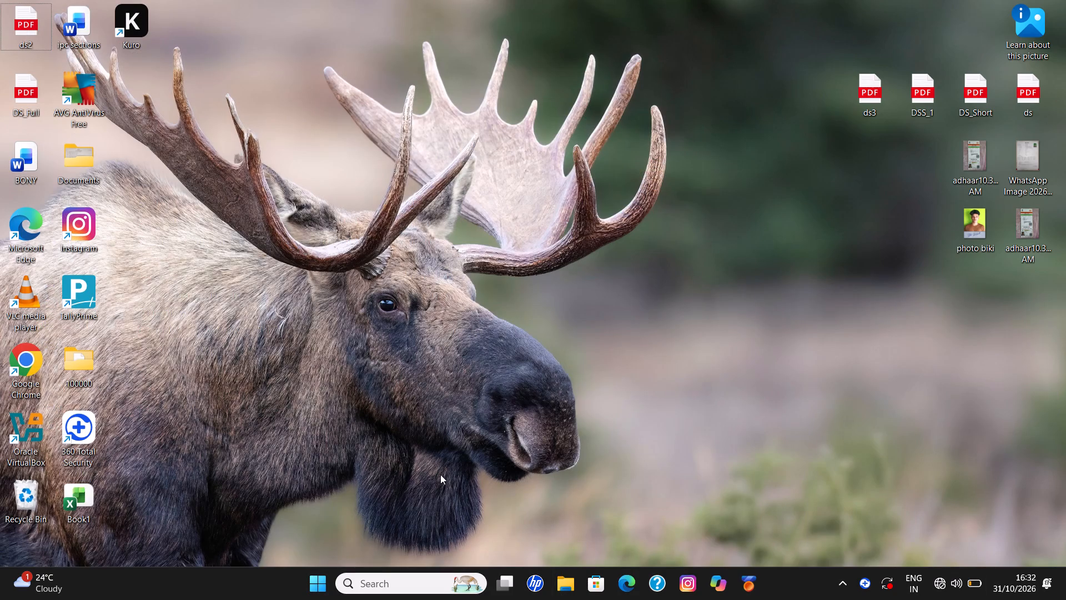
Launch WhatsApp from the recent apps in Windows search.
left_click(378, 581)
left_click(373, 158)
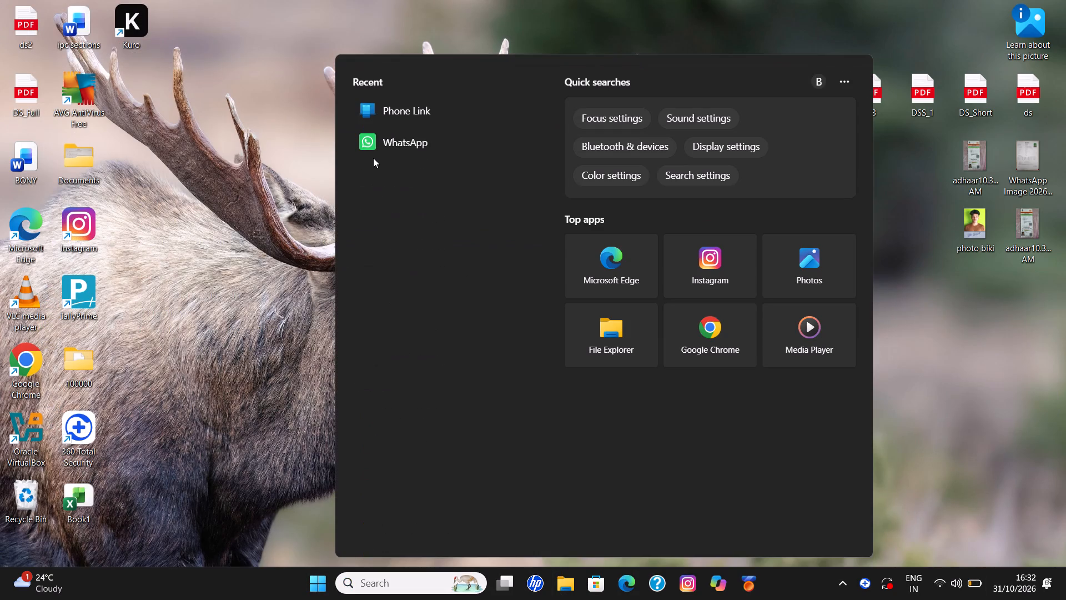
left_click(373, 146)
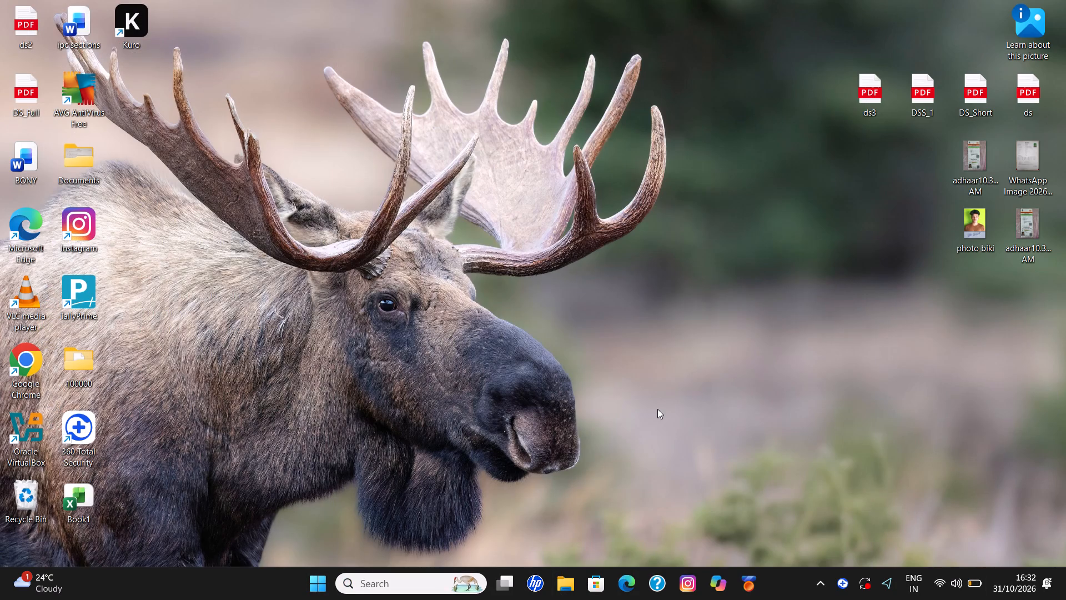